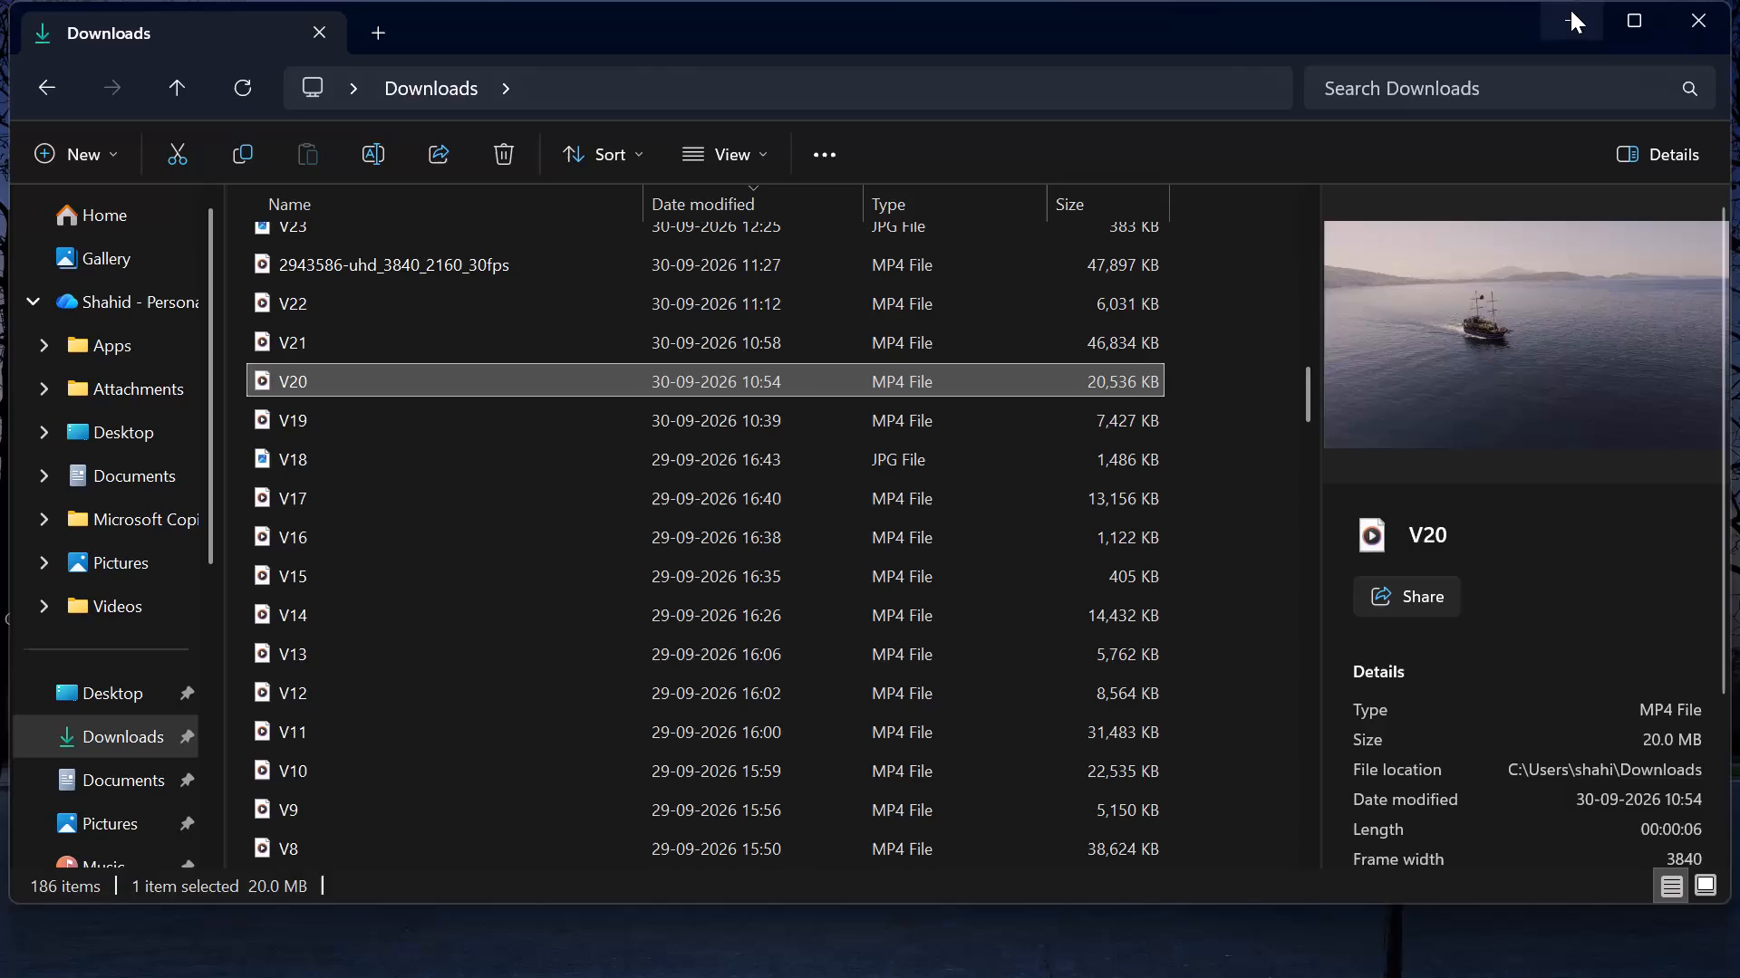
# Minimize the Downloads window and launch Kuro from the desktop.
pyautogui.click(1571, 10)
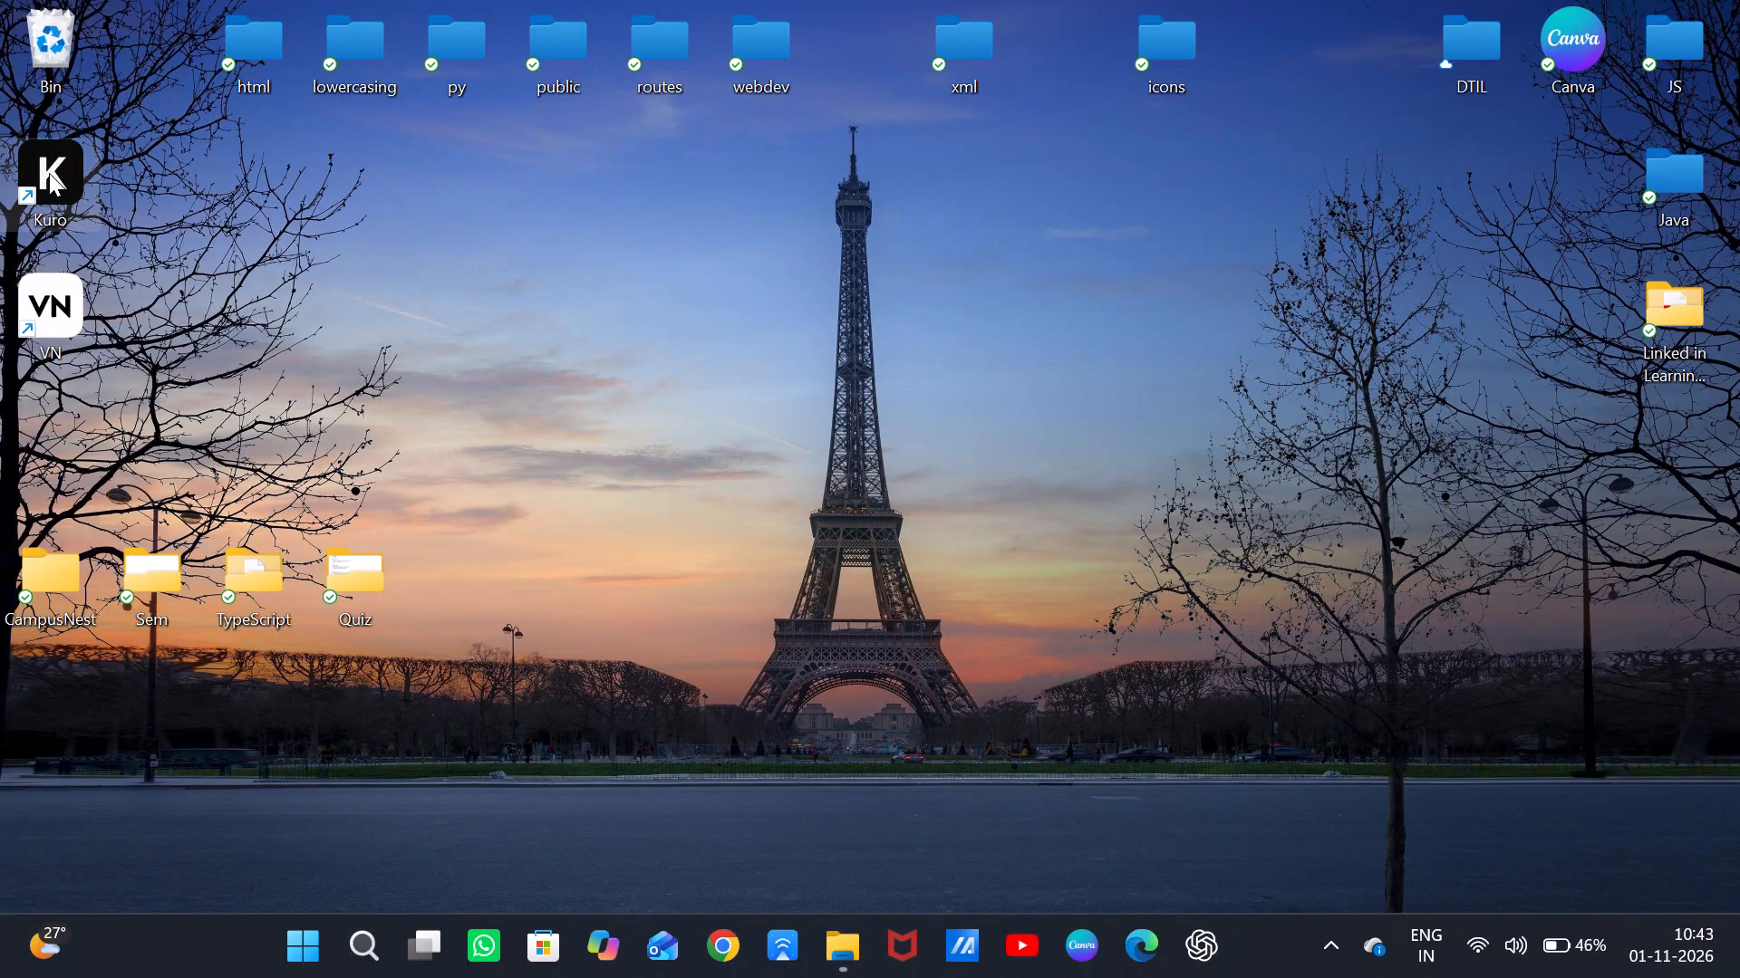
pyautogui.doubleClick(49, 173)
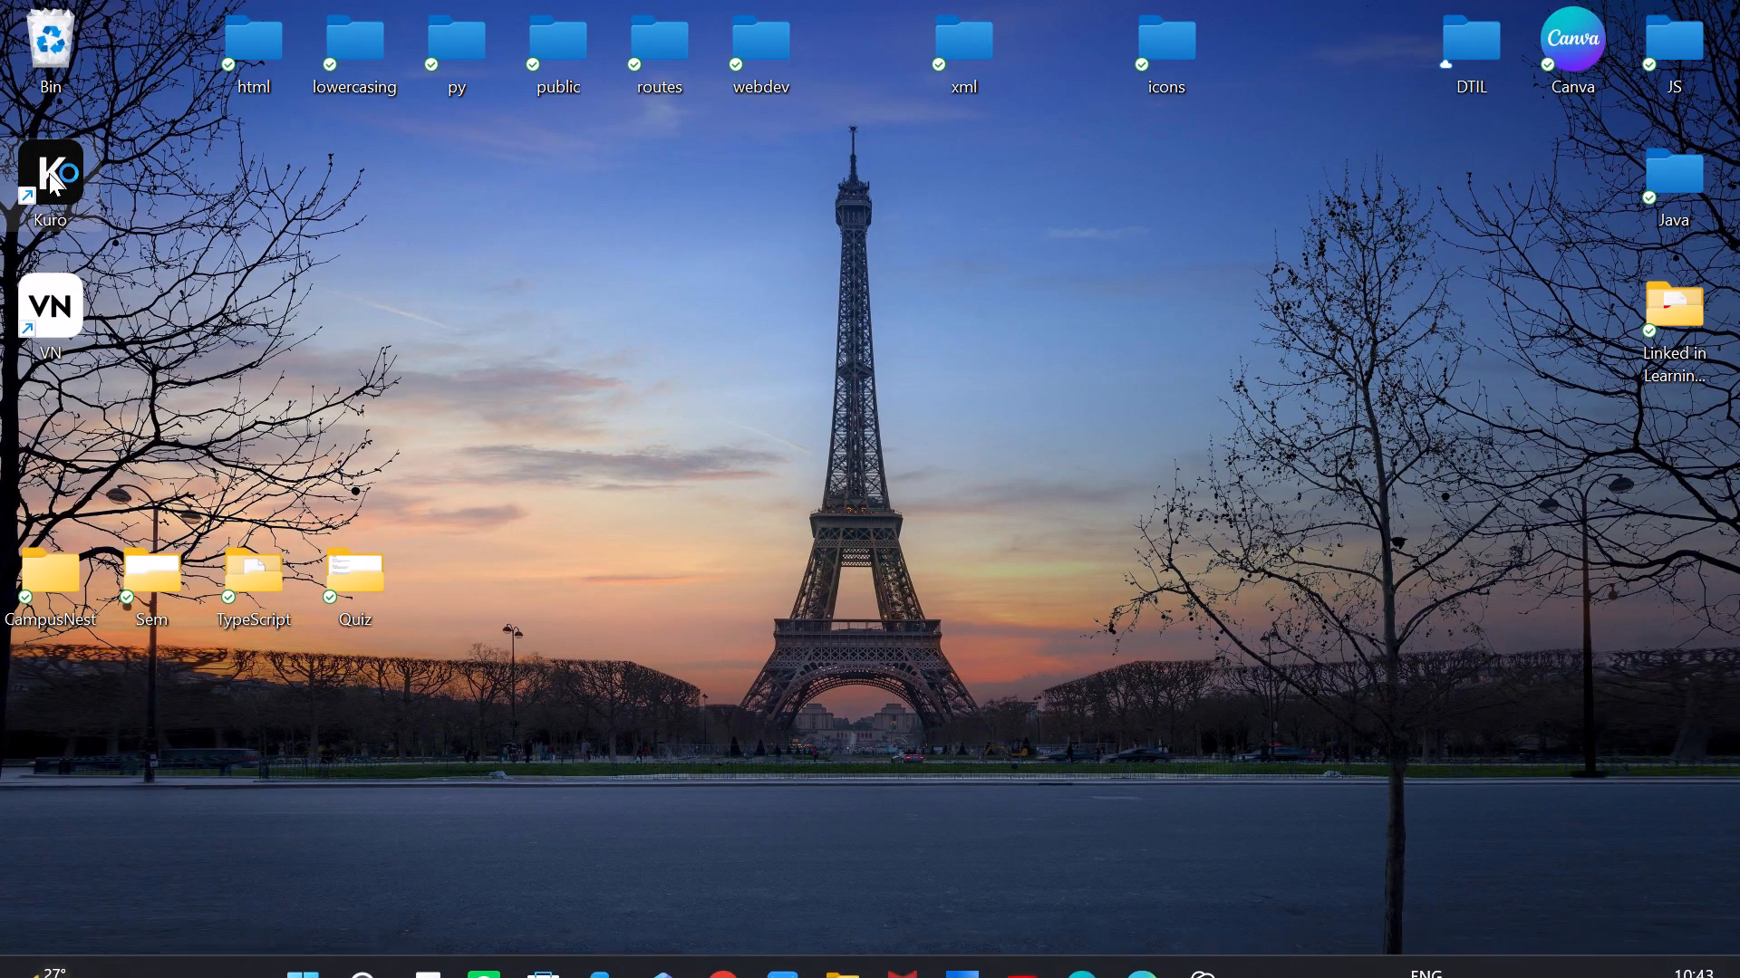
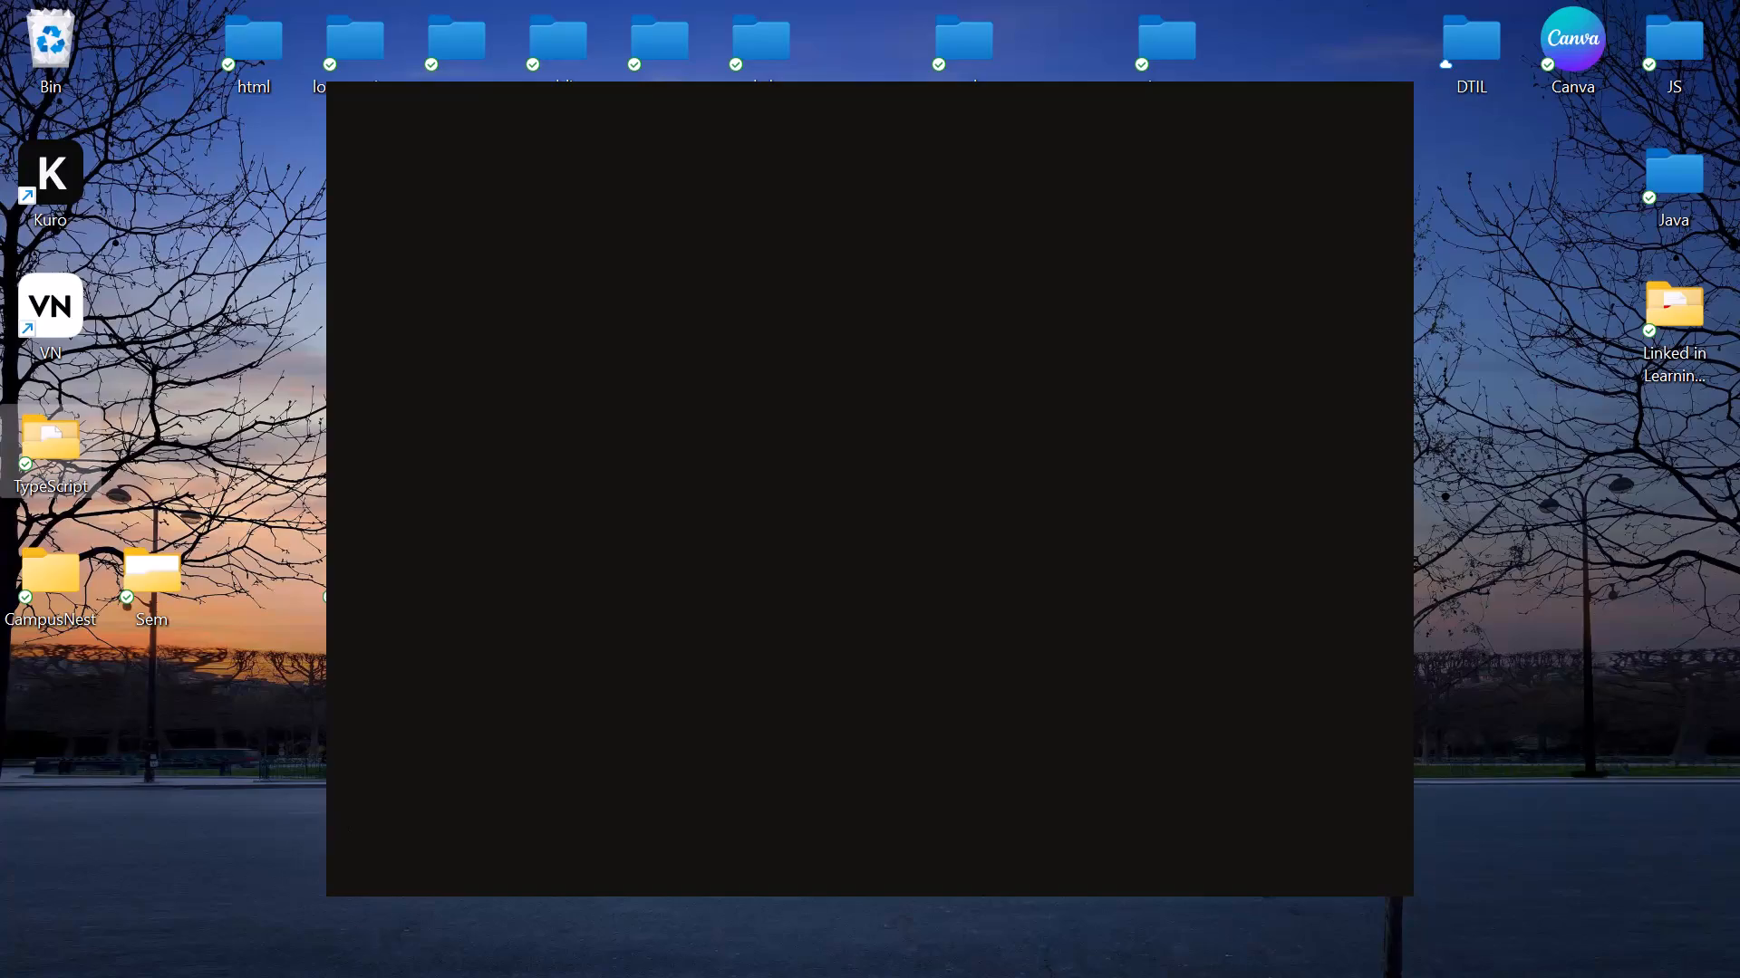
# Launch the VN application from the desktop.
pyautogui.doubleClick(49, 296)
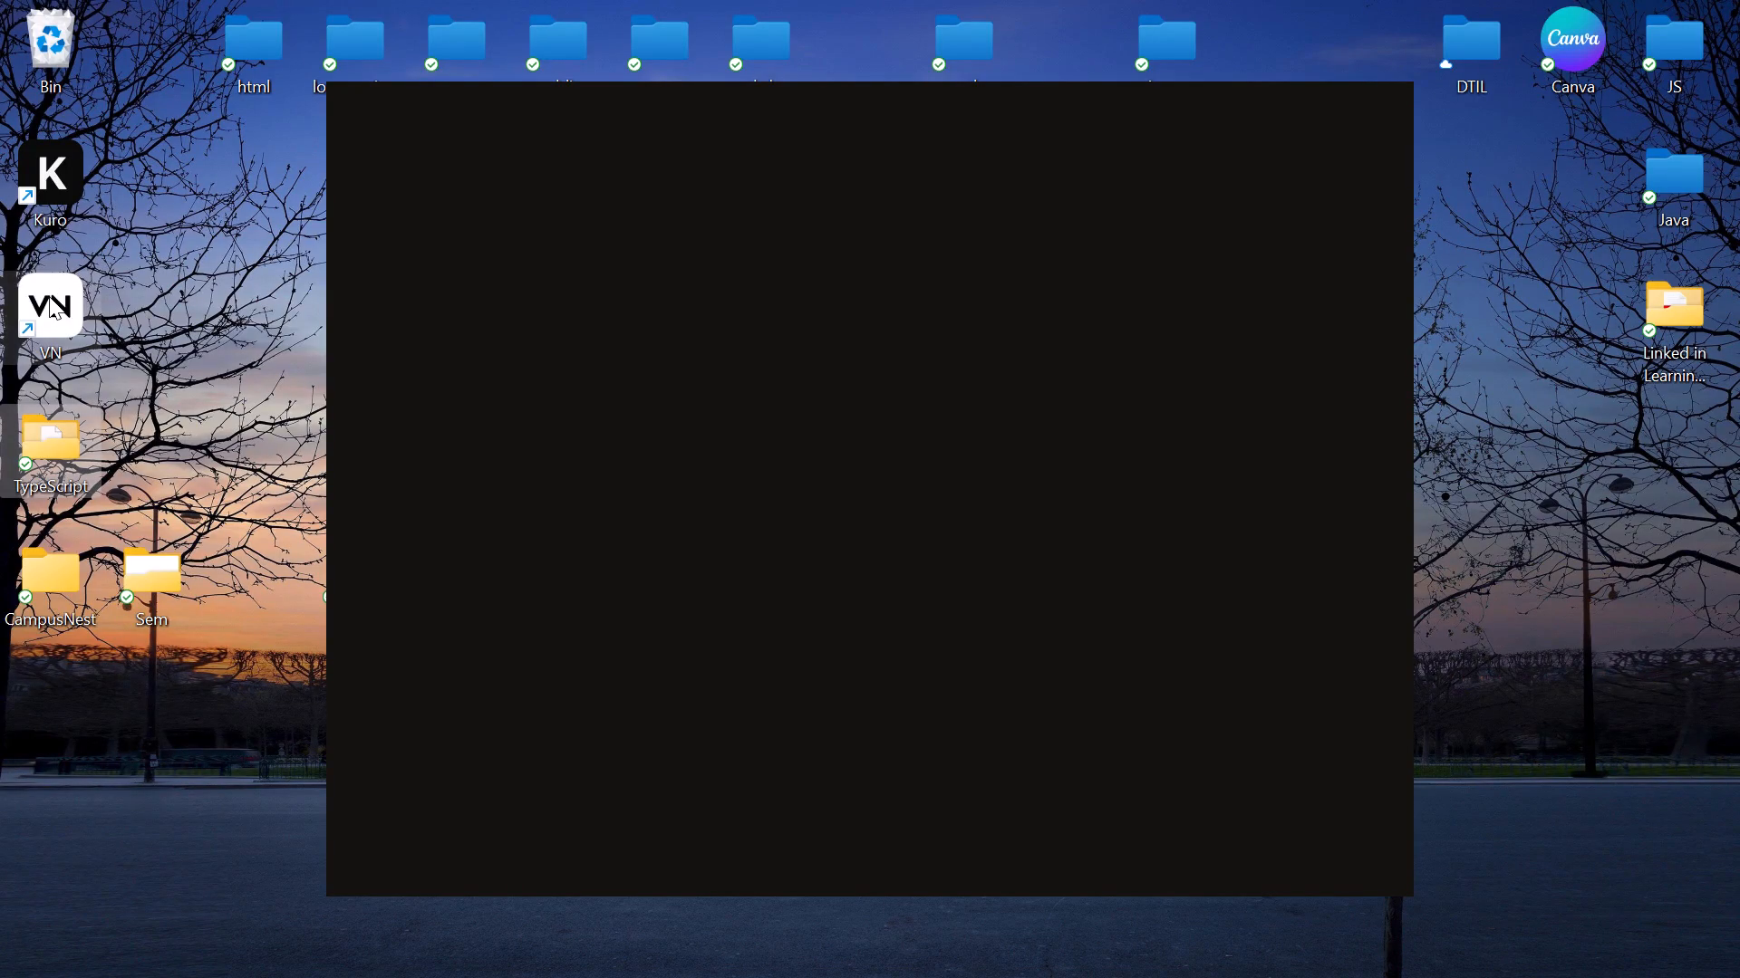
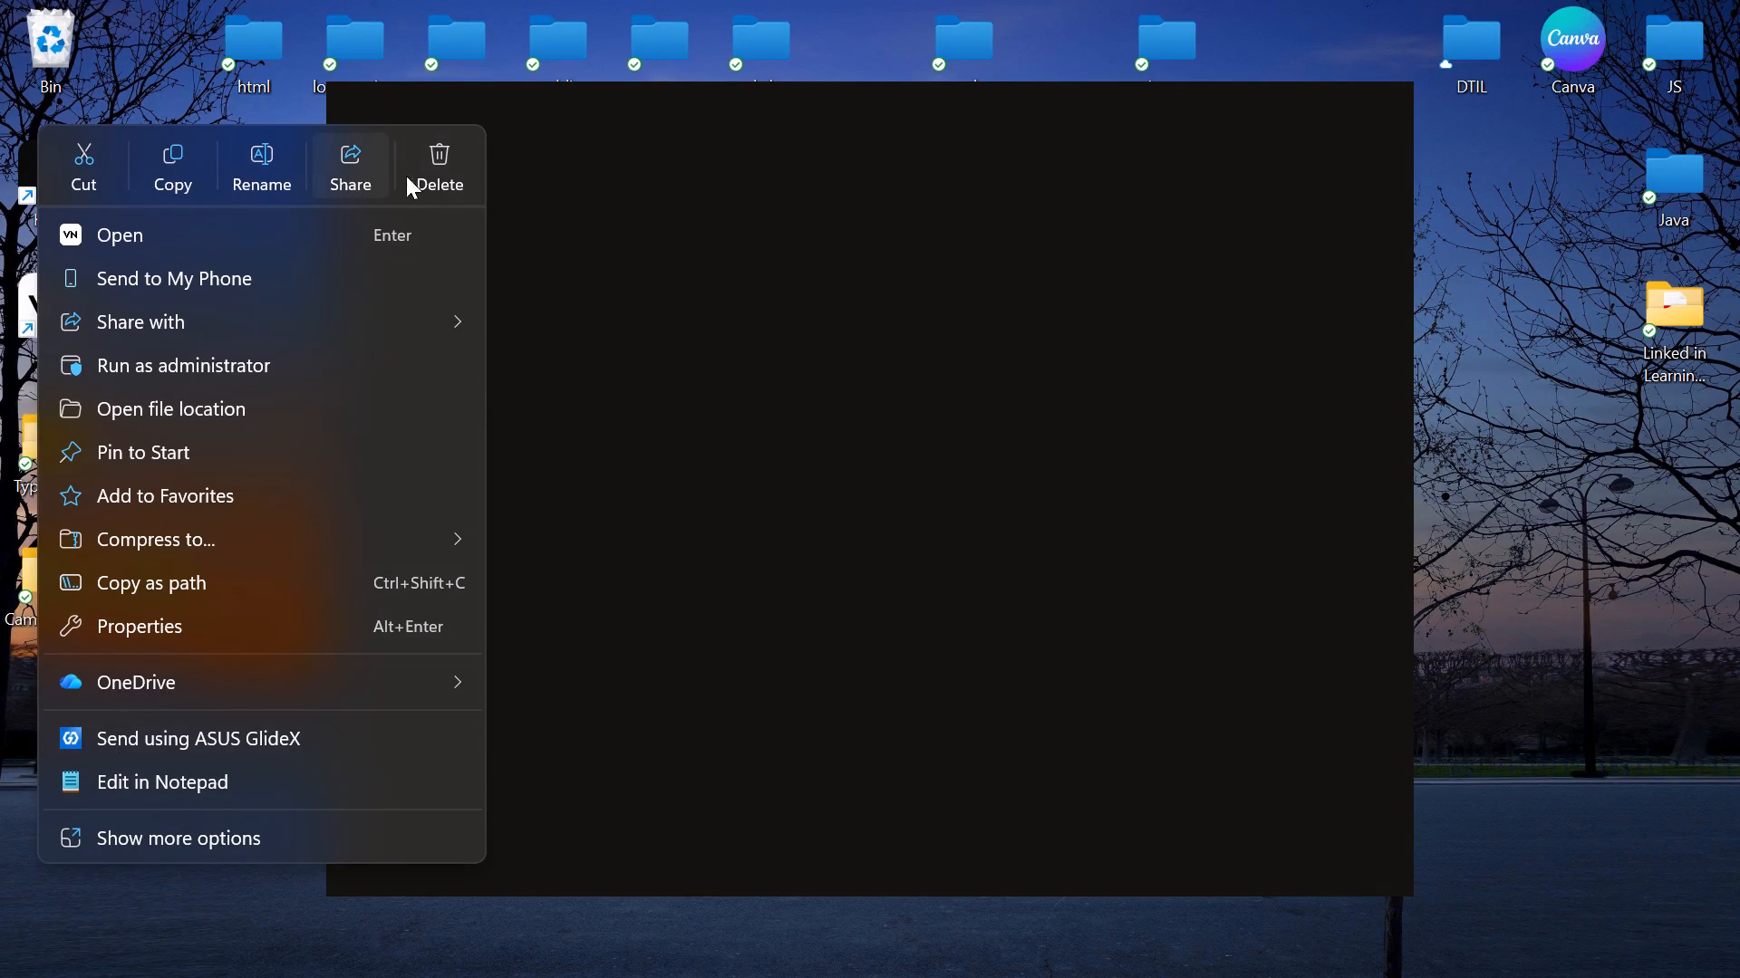
# Delete the VN shortcut from the desktop.
pyautogui.click(430, 171)
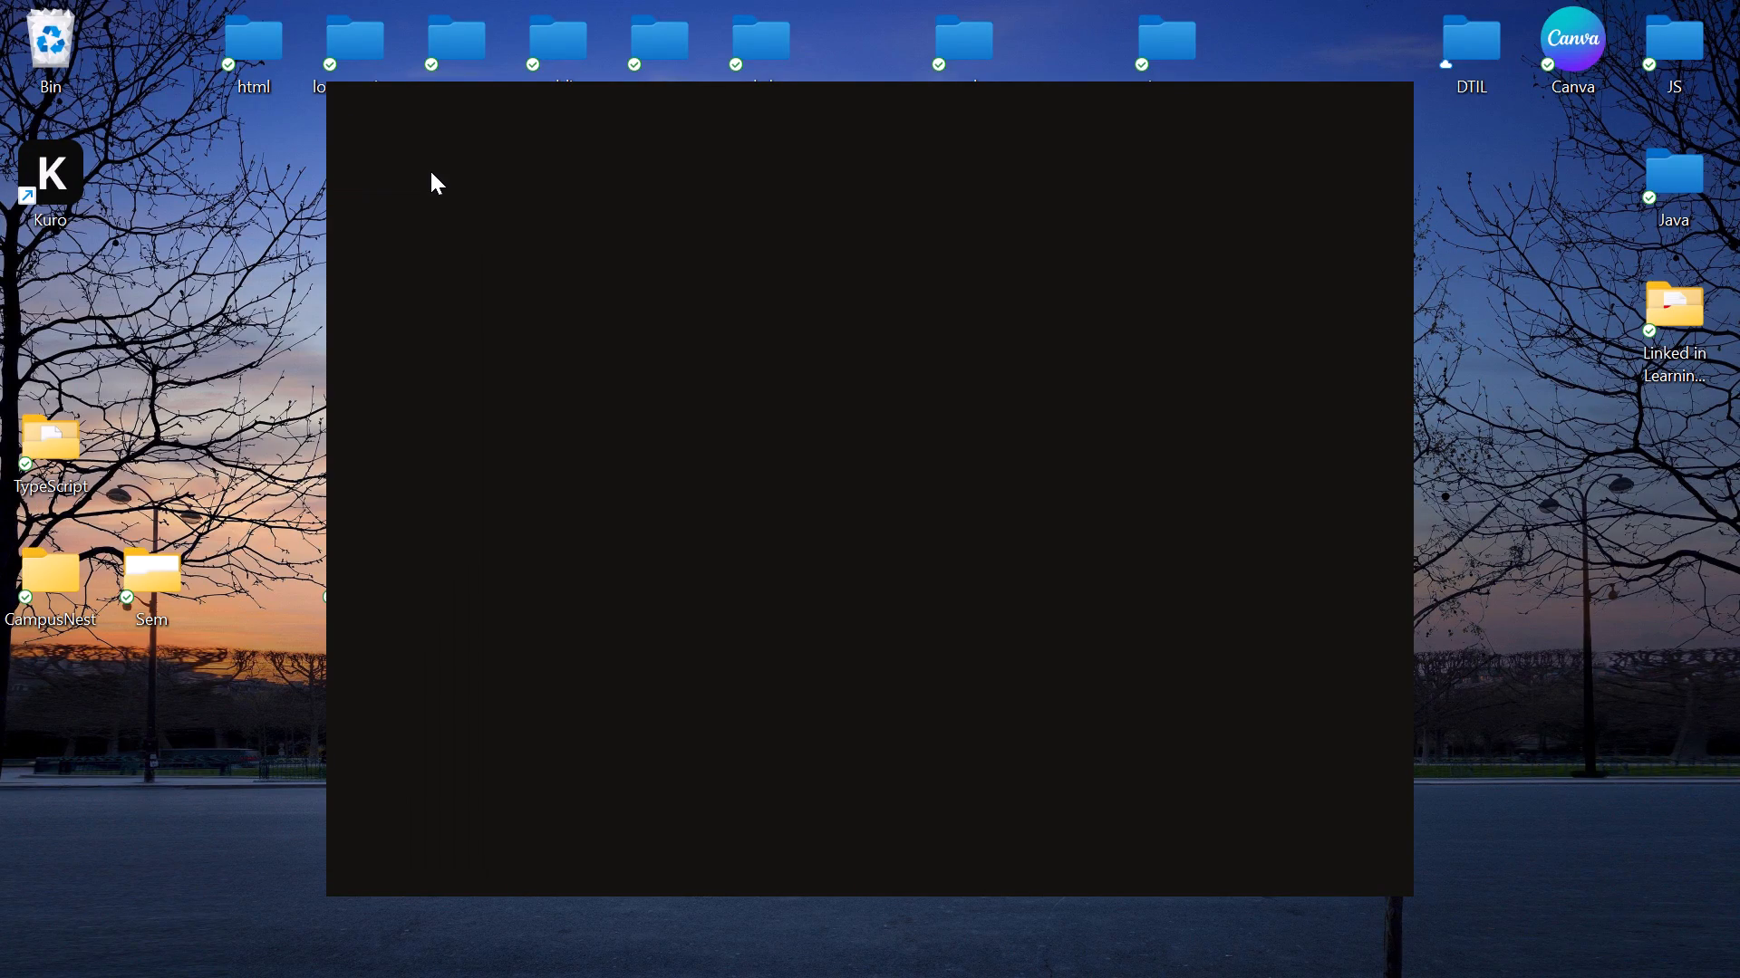
# Rename the Kuro desktop shortcut as FK.
pyautogui.rightClick(47, 174)
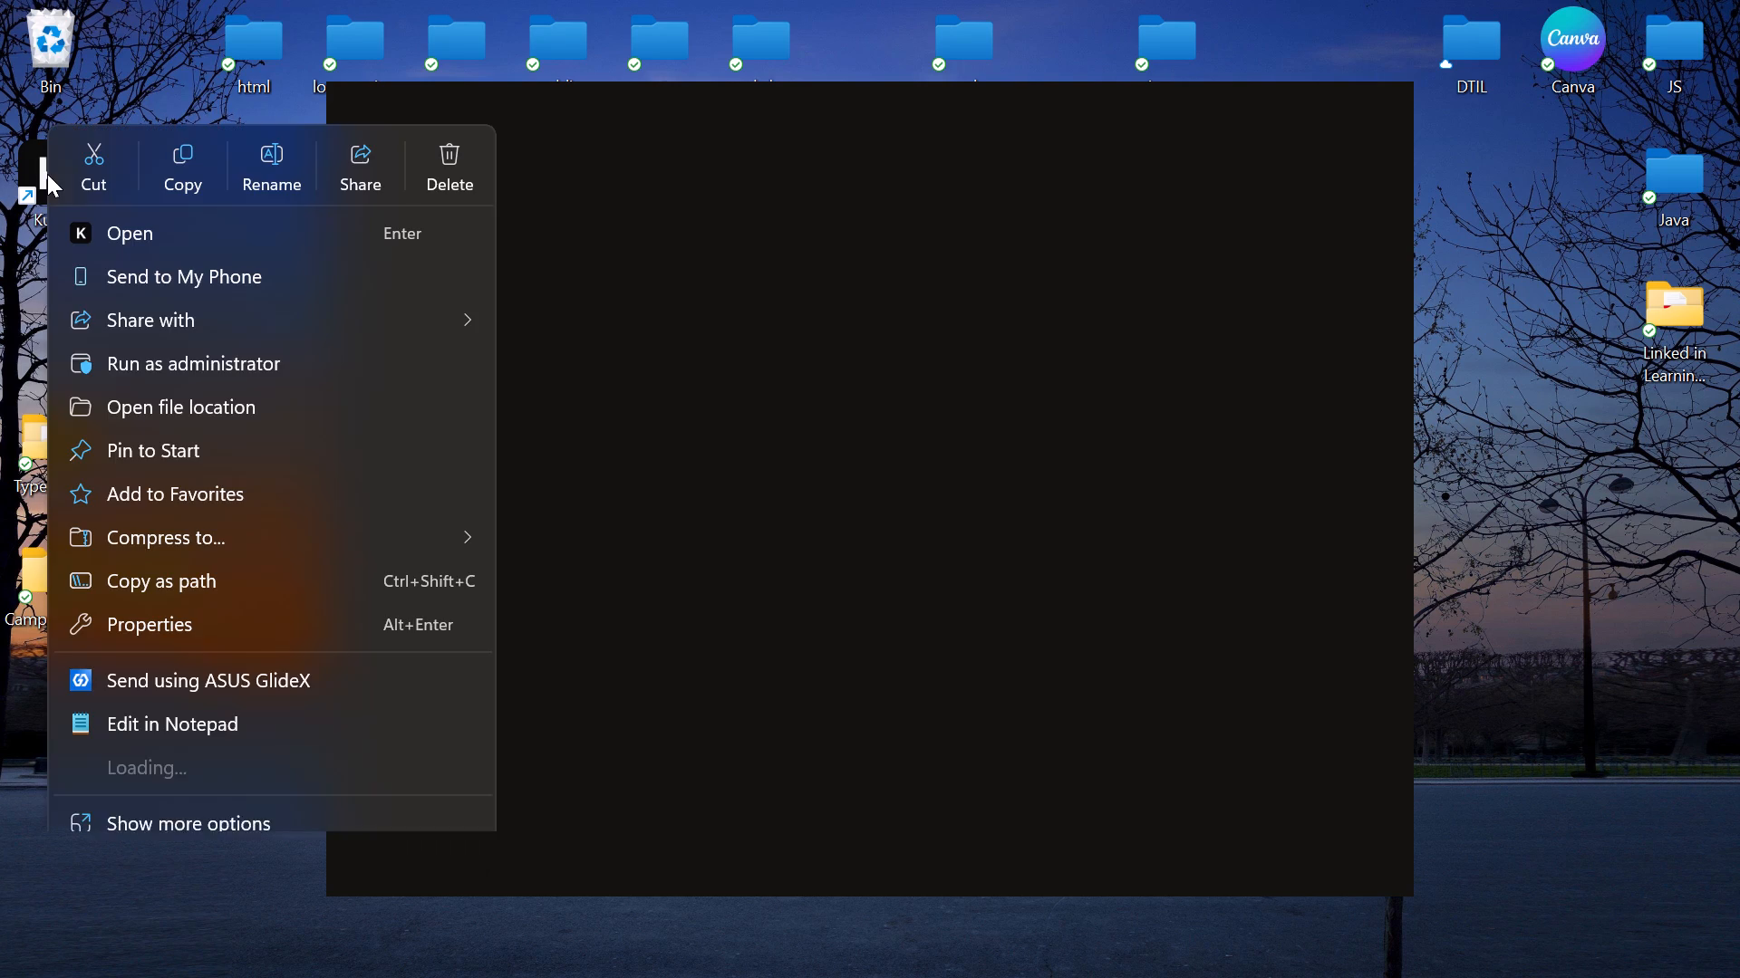
pyautogui.click(278, 161)
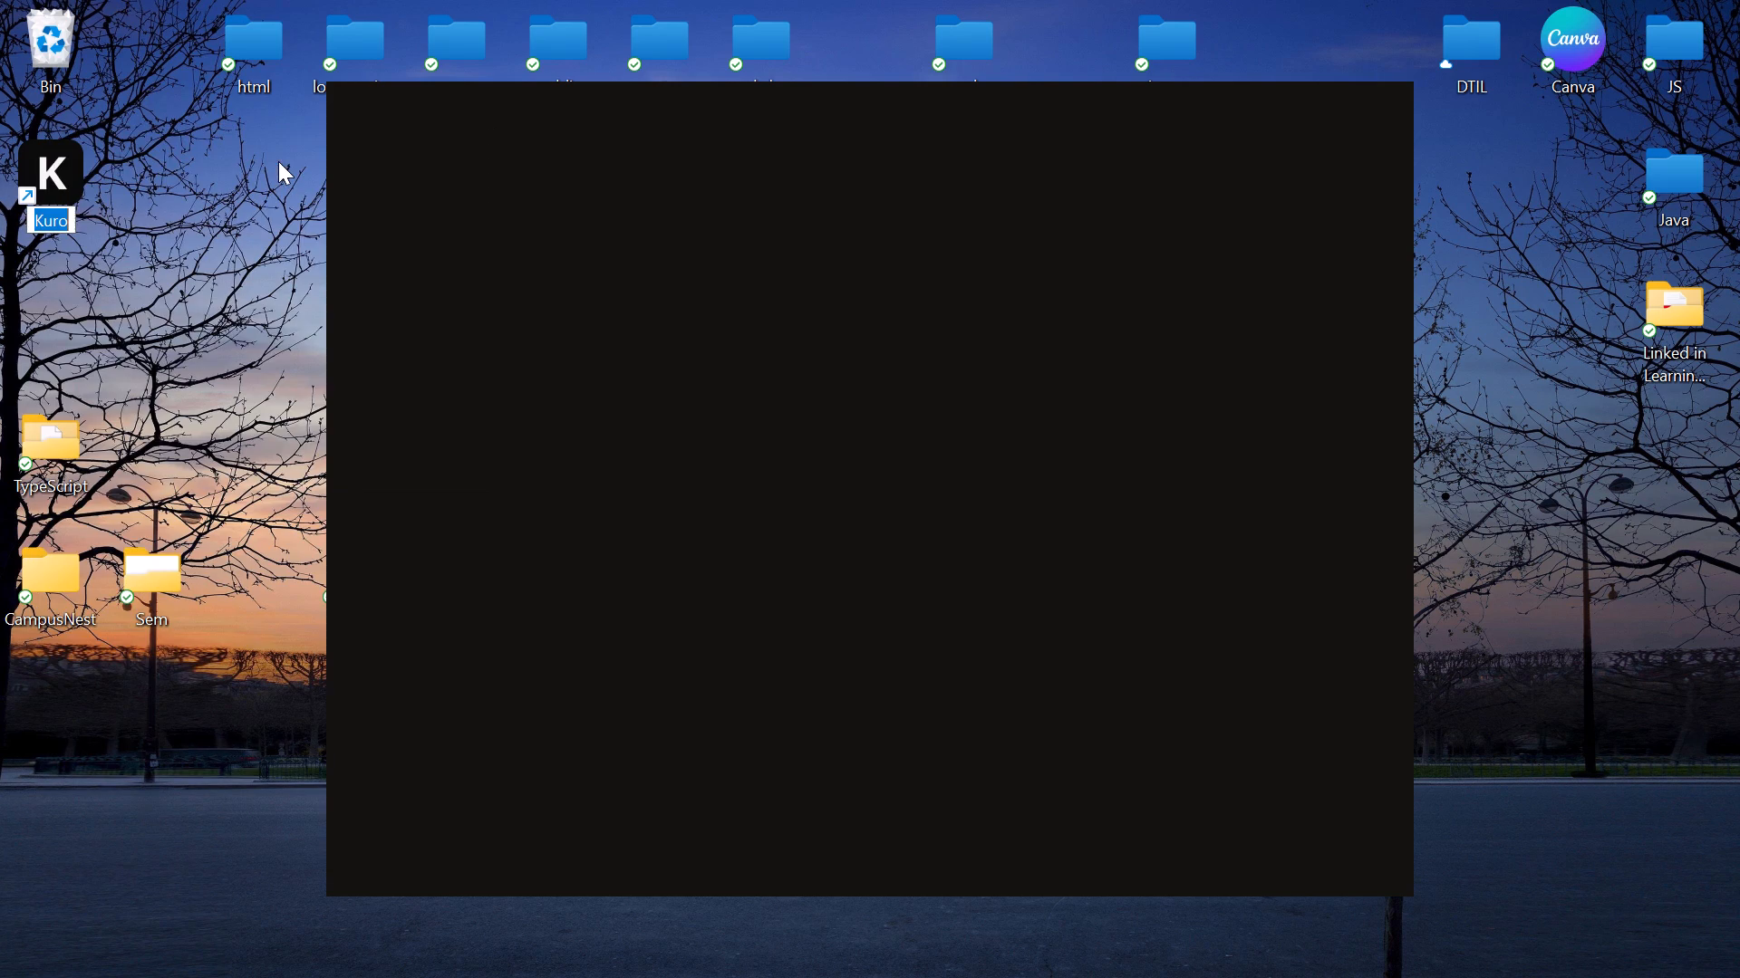
pyautogui.press('BackSpace')
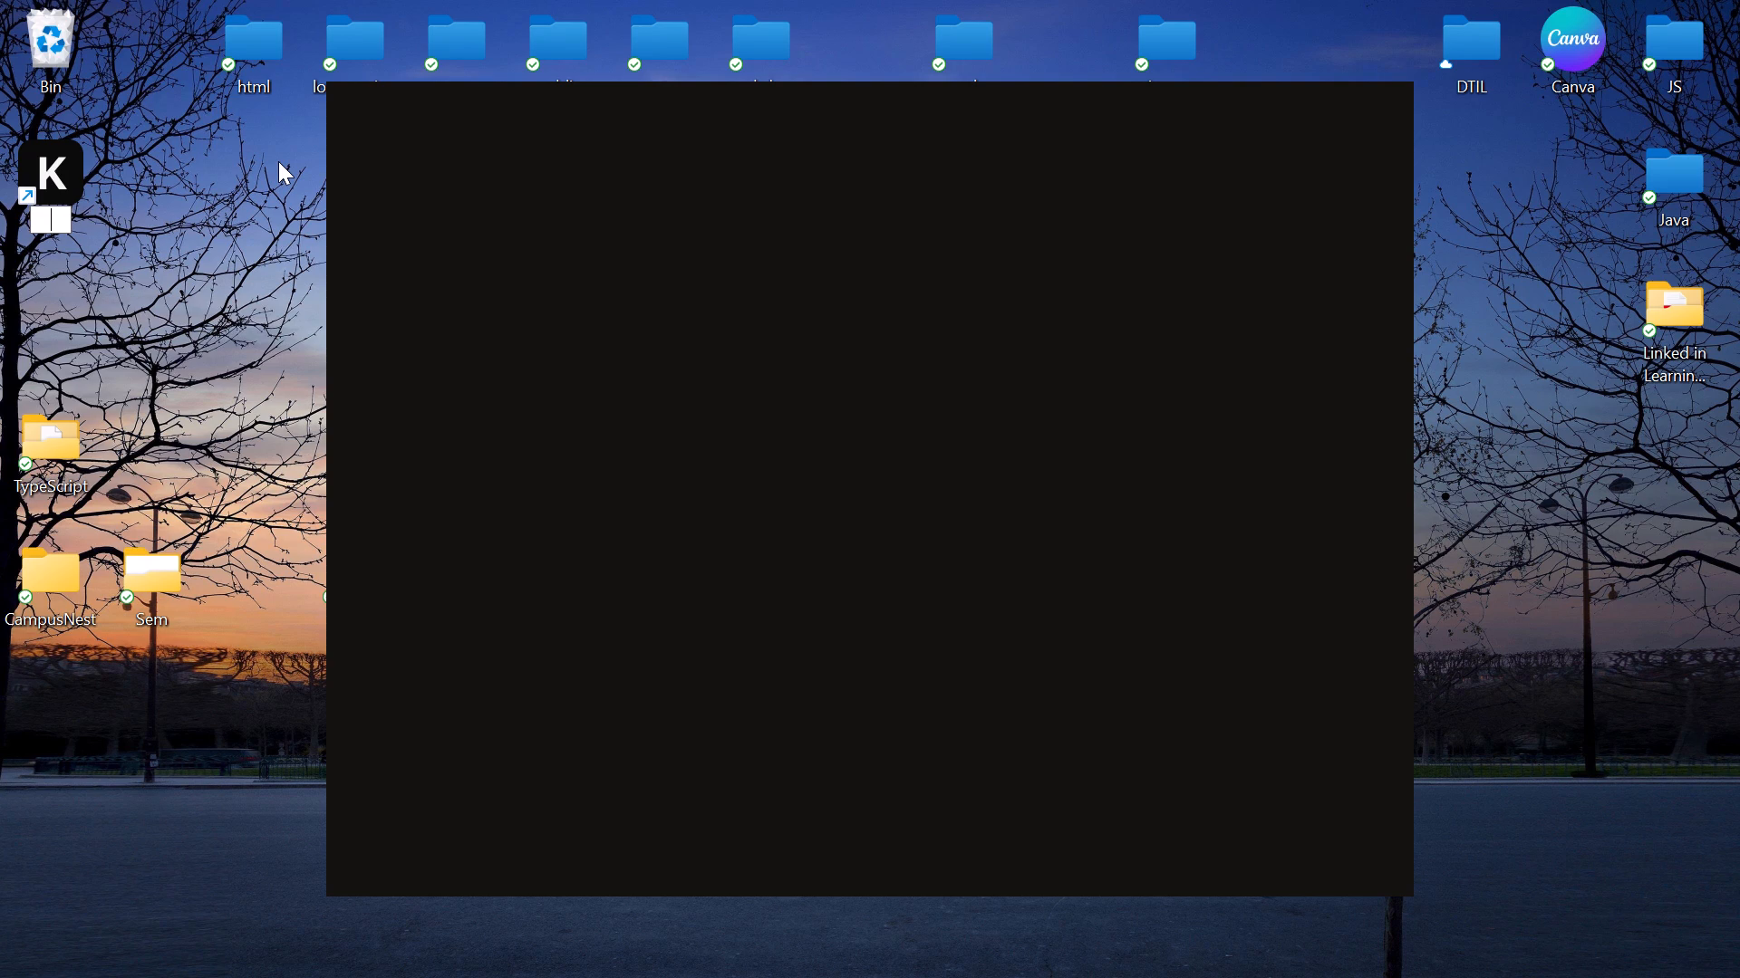
pyautogui.write('FK')
pyautogui.click(164, 121)
pyautogui.click(203, 239)
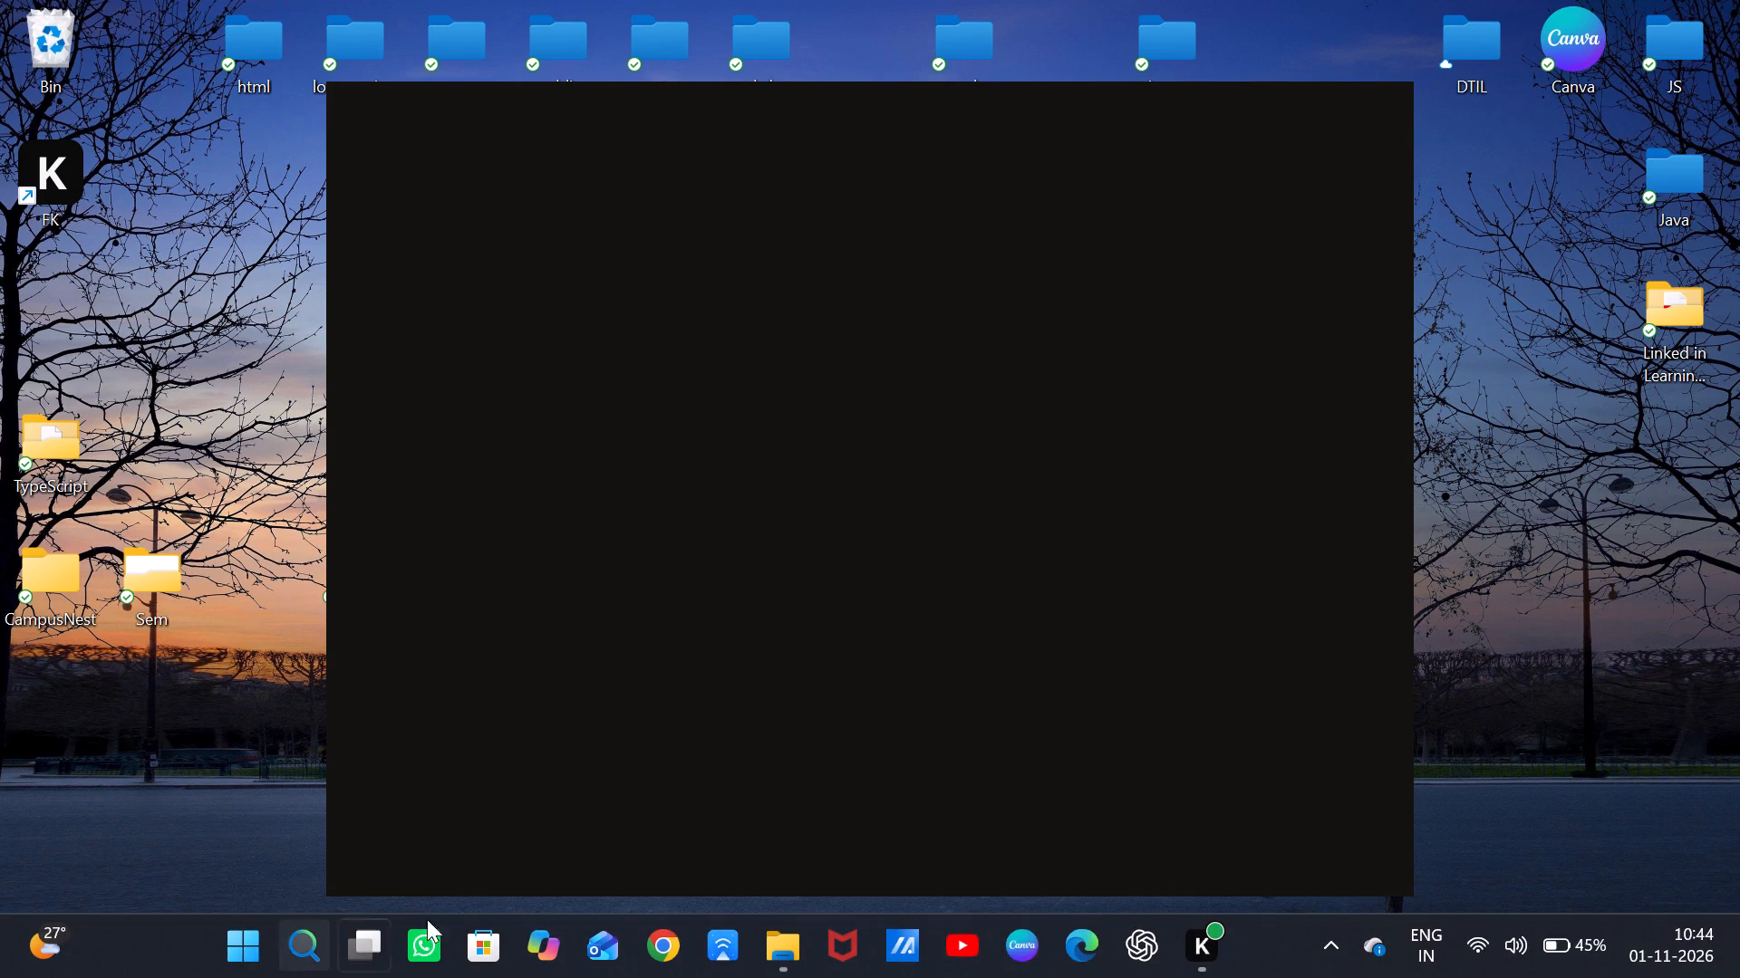
# Bring up the Downloads folder in File Explorer.
pyautogui.click(771, 946)
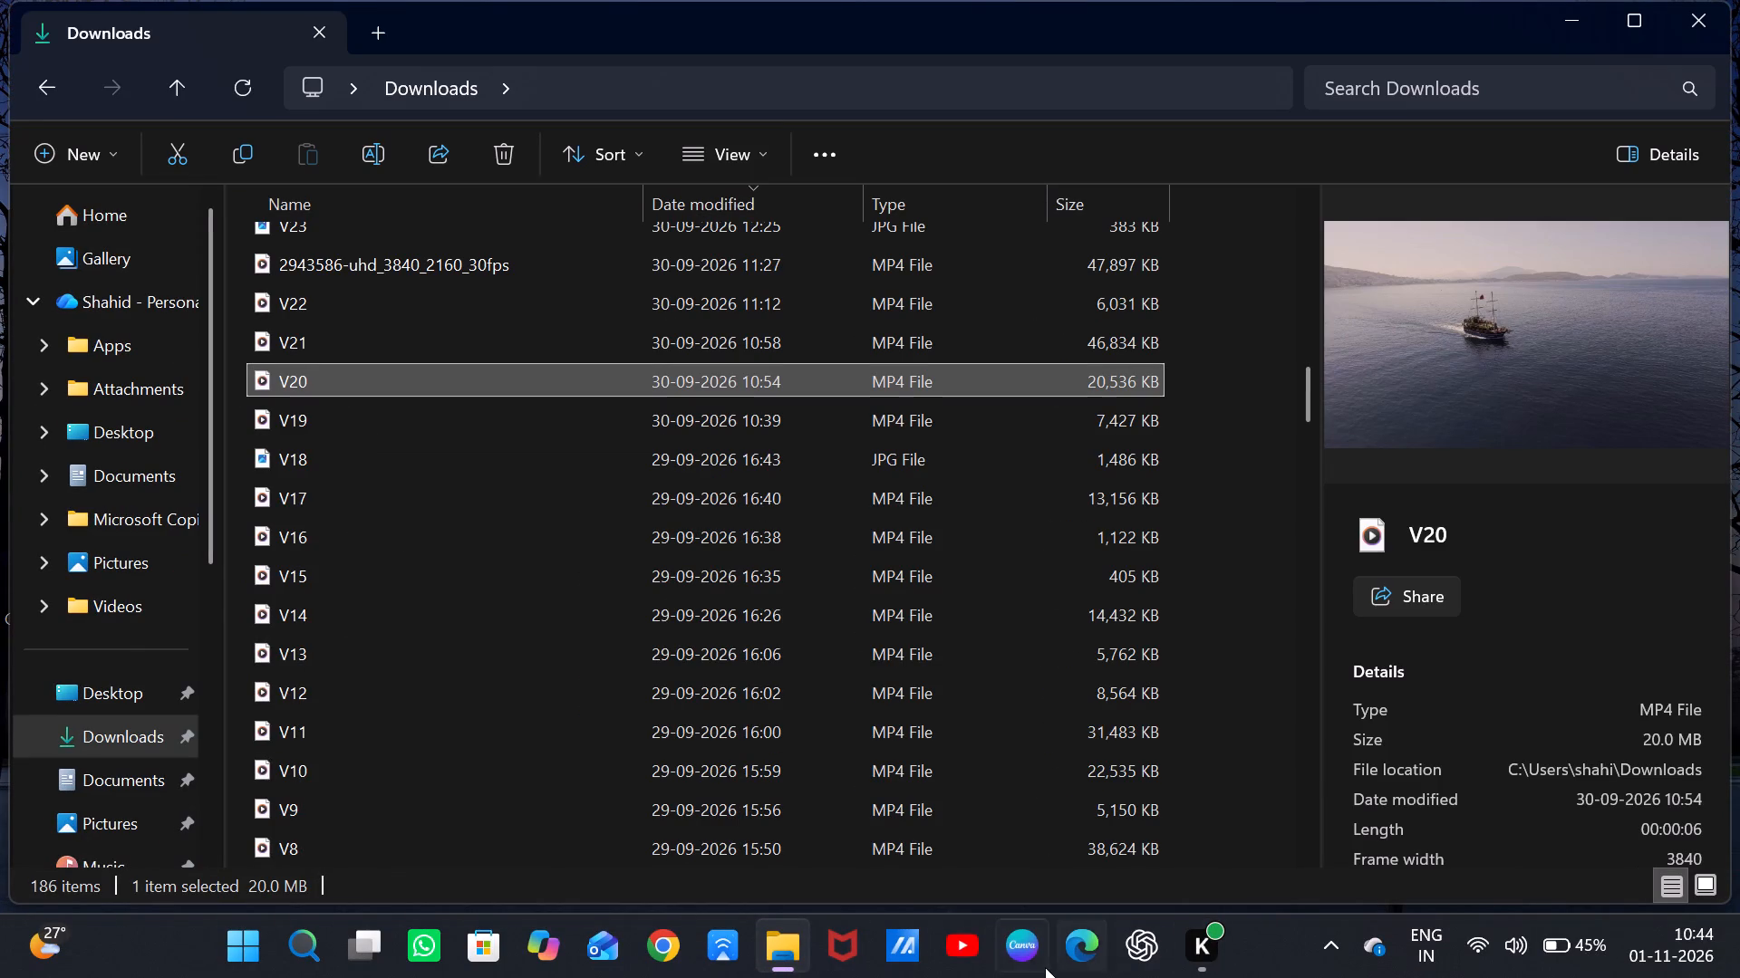
# Switch to Canva and show the Dark cinematic video design in a maximized window.
pyautogui.doubleClick(1007, 934)
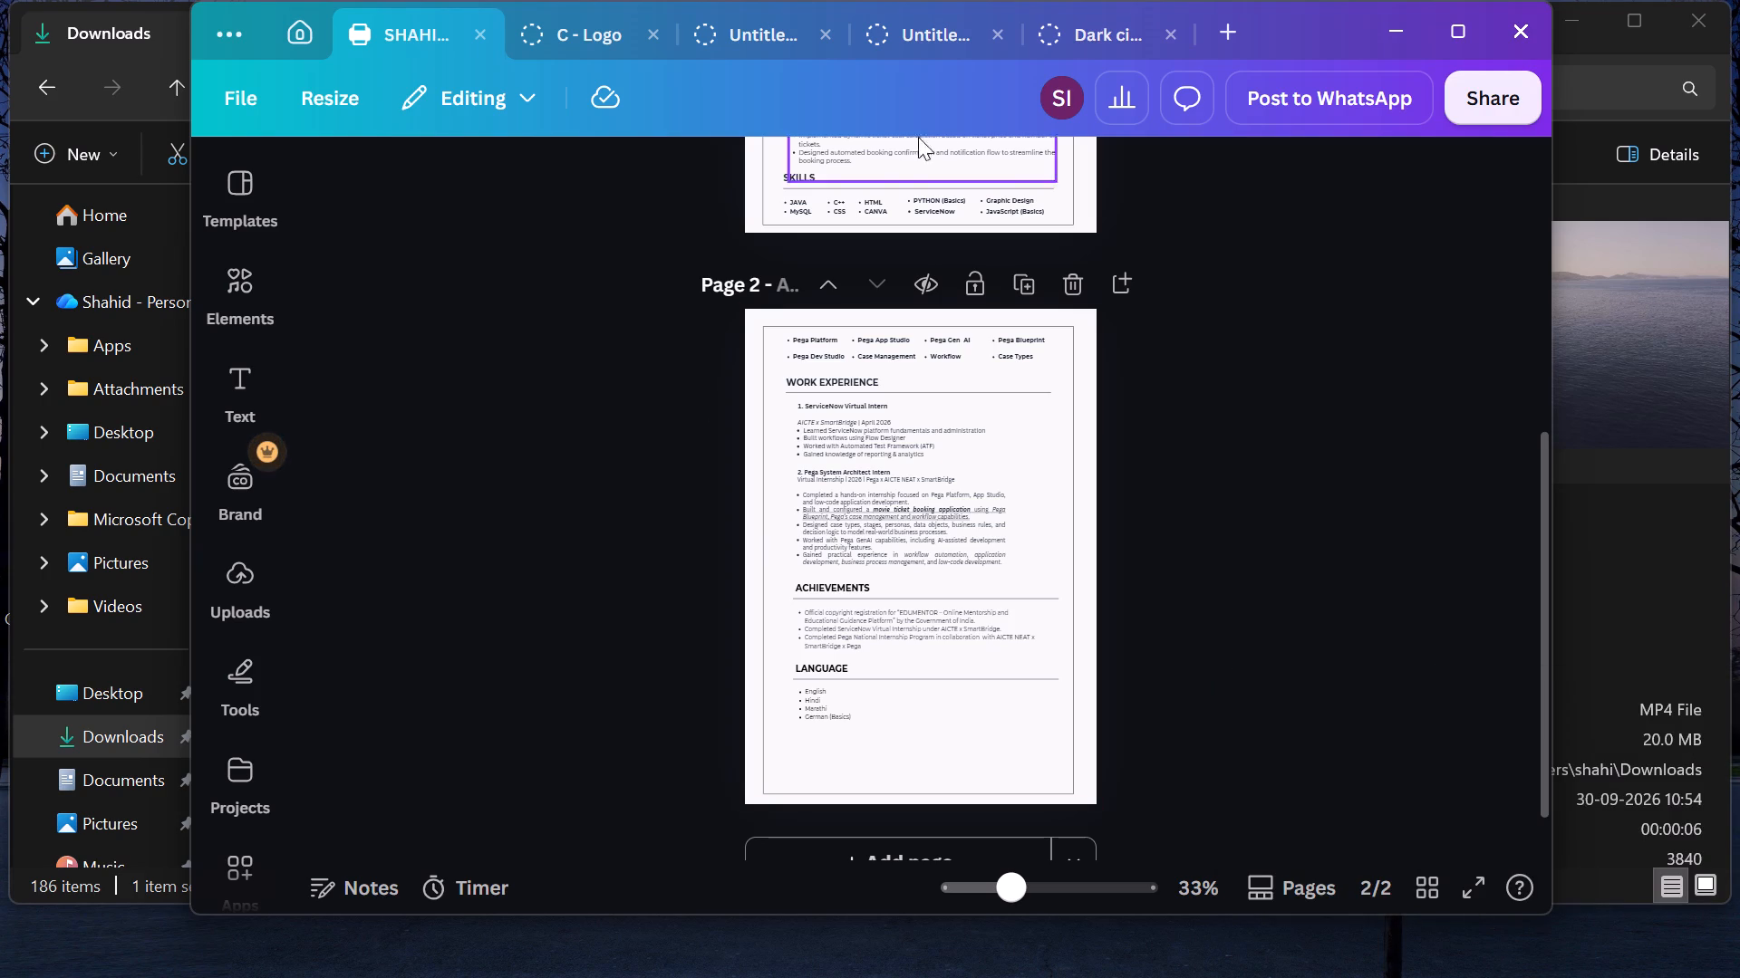
pyautogui.click(1070, 37)
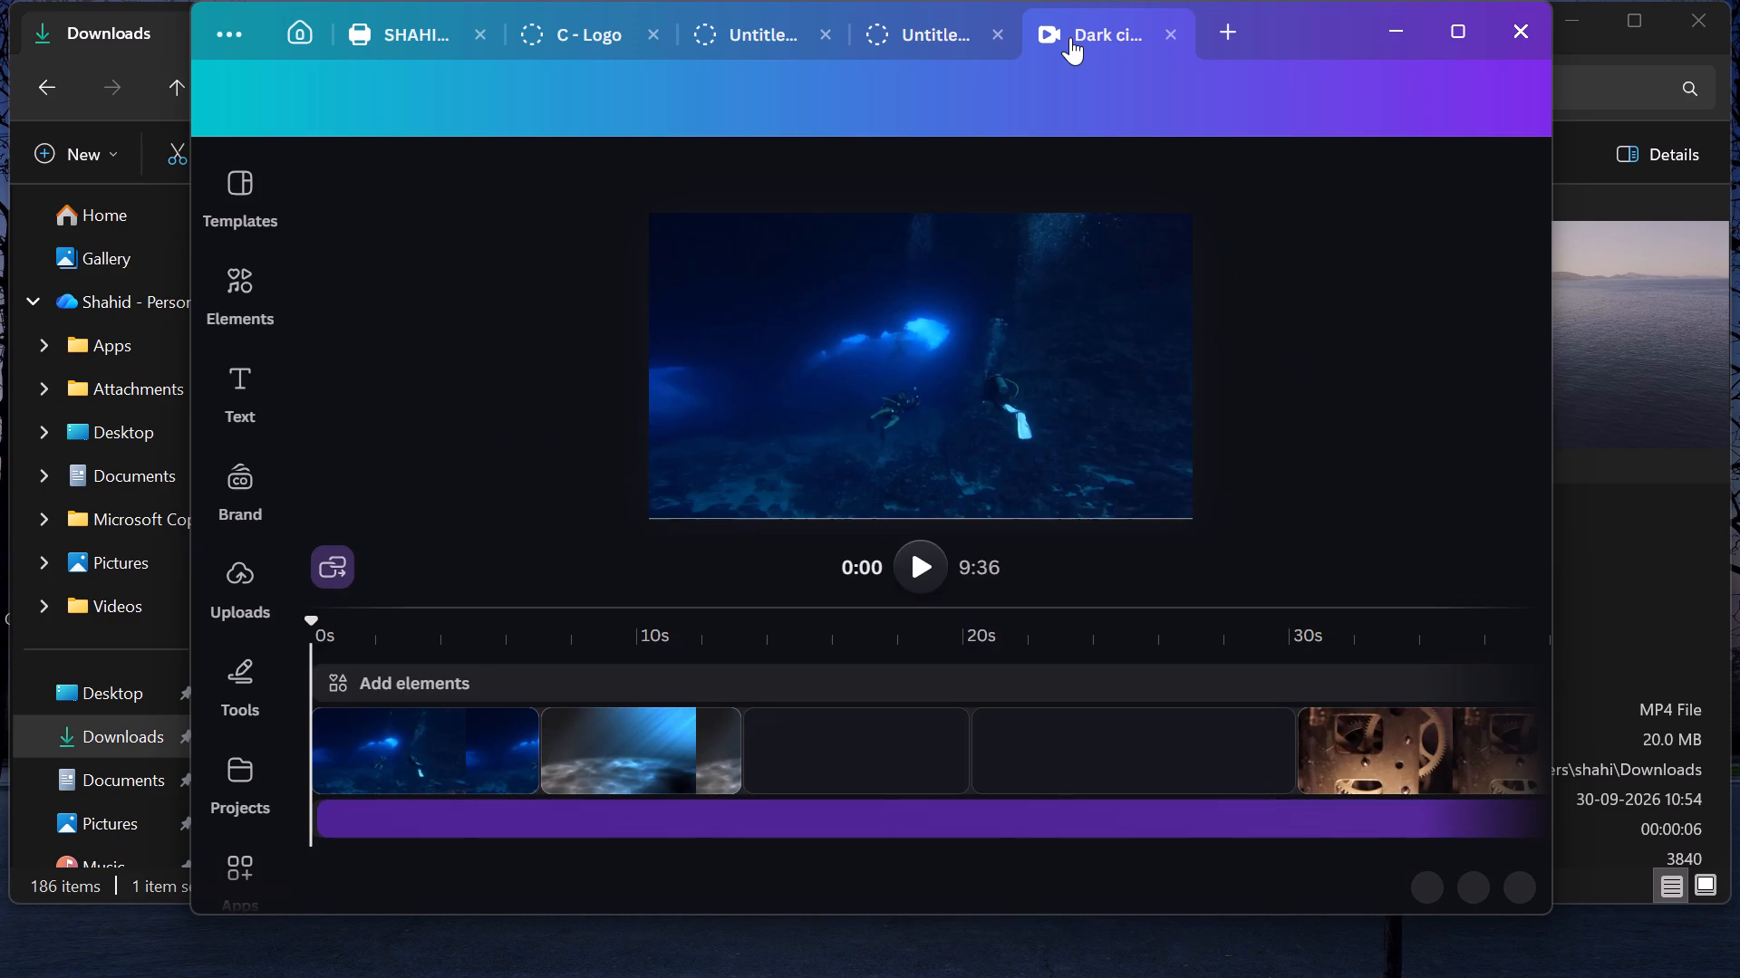
pyautogui.click(1465, 31)
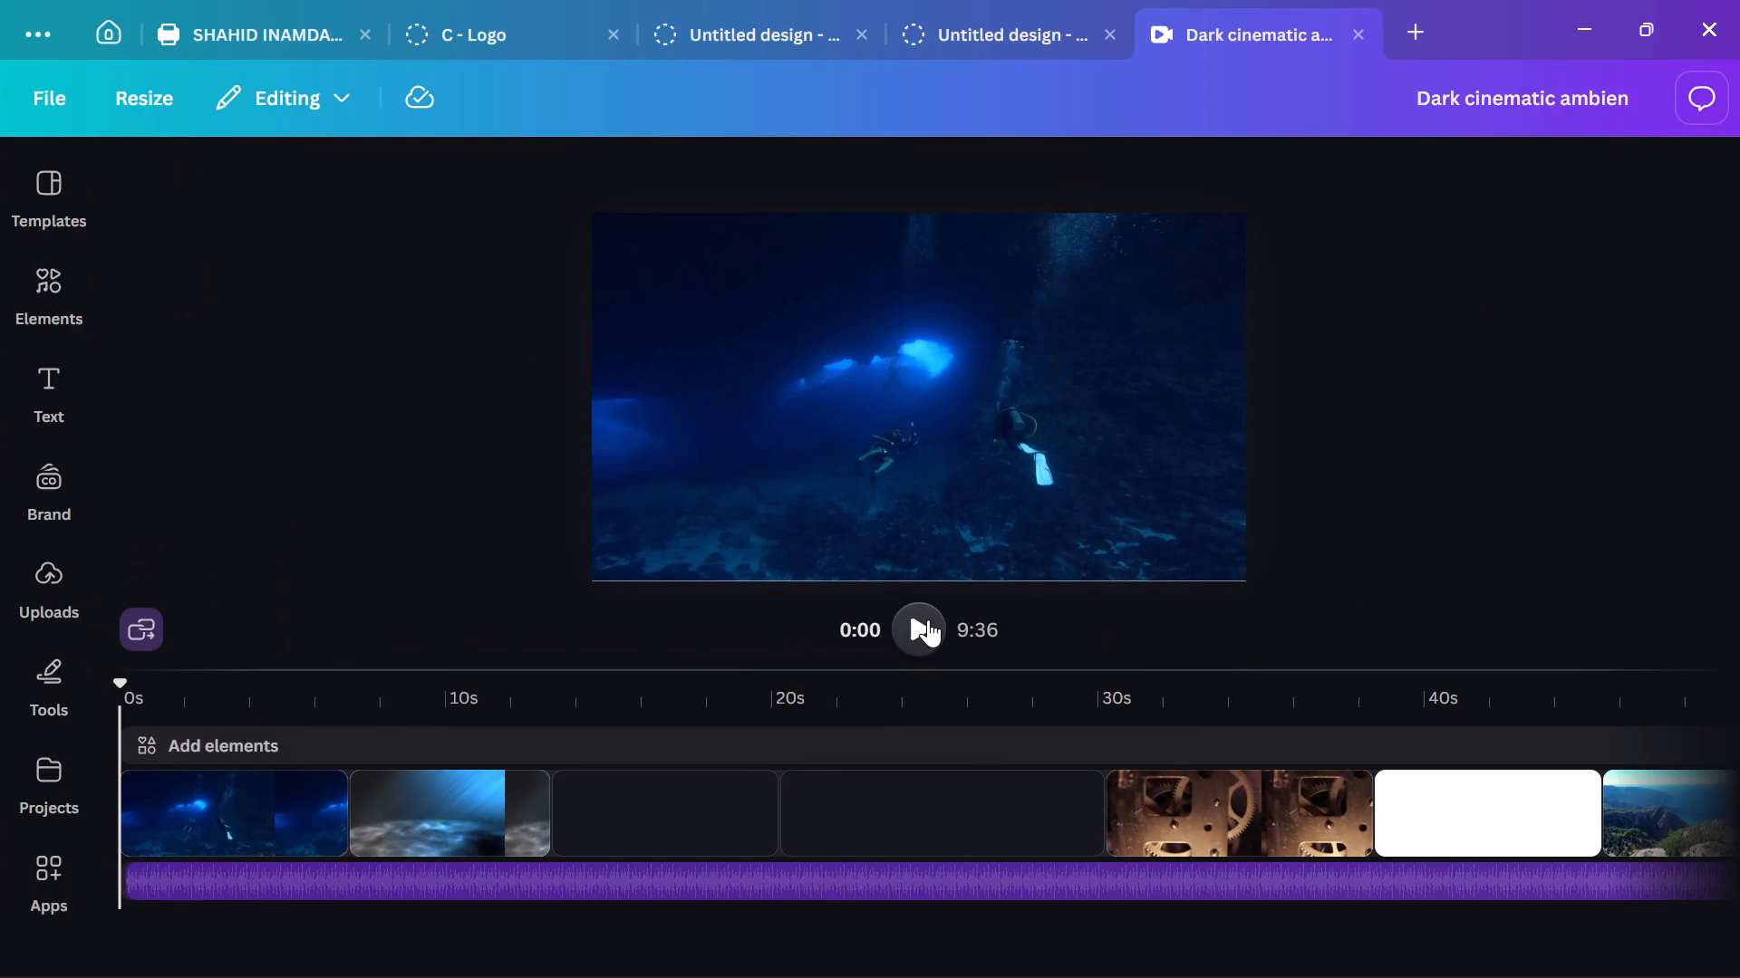
# Play the Dark cinematic video from the start of its timeline.
pyautogui.click(928, 619)
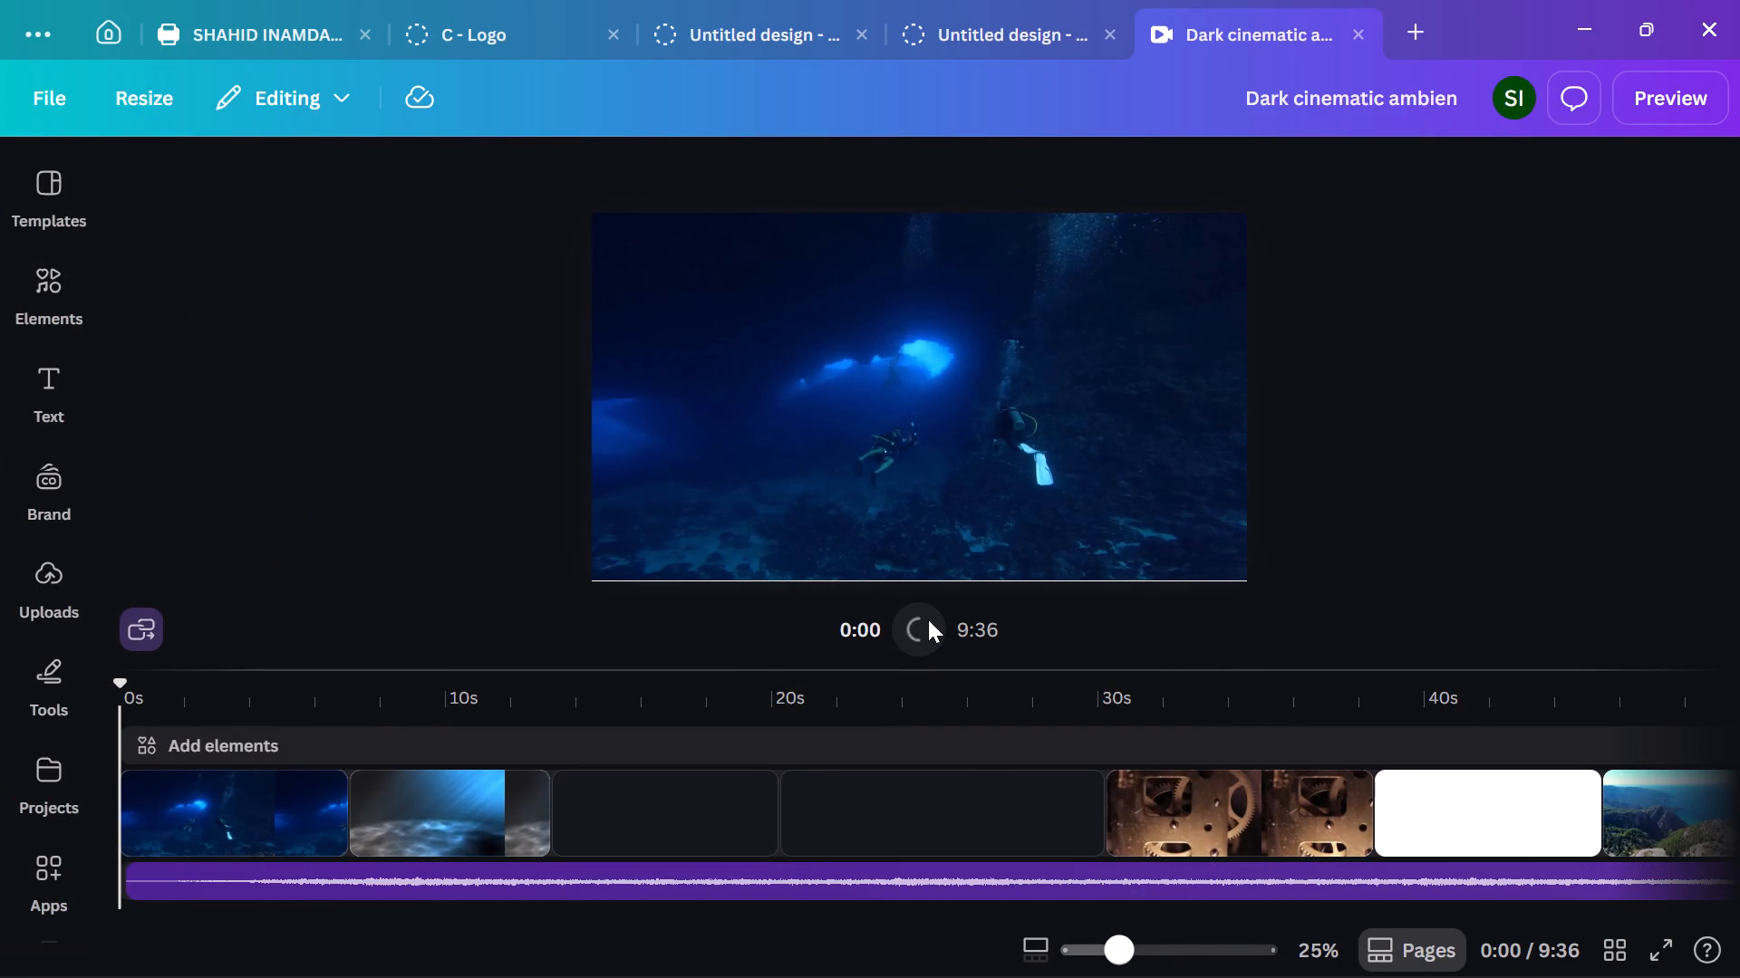
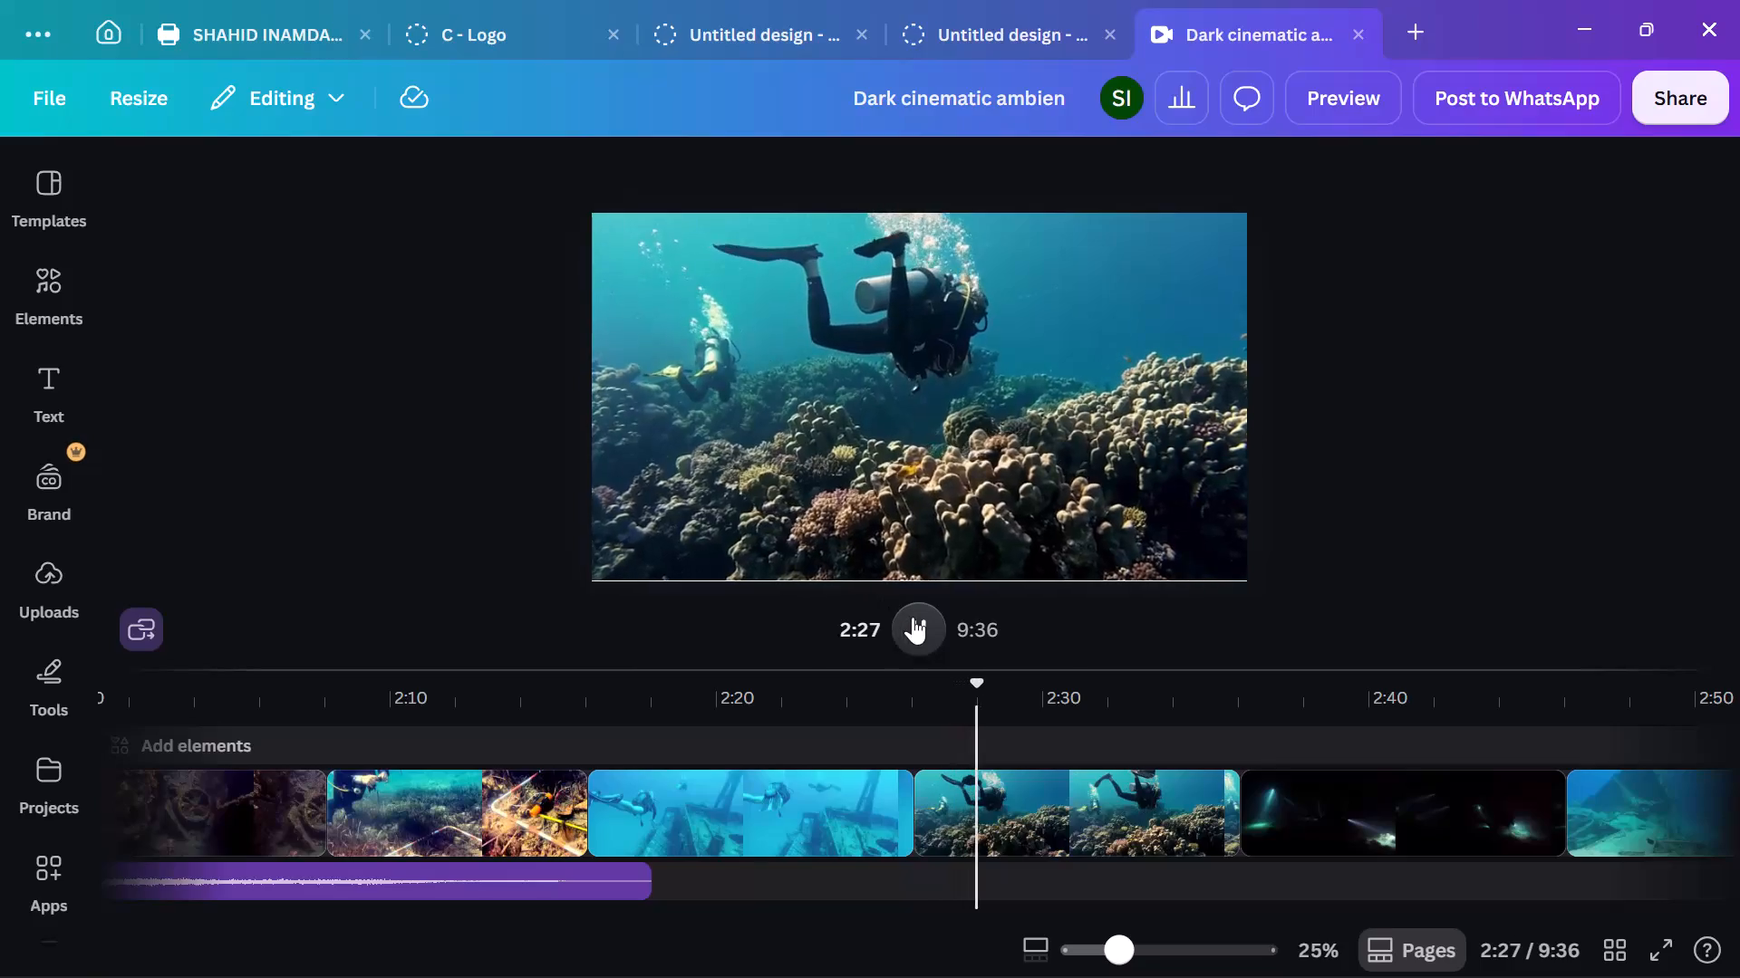
# Pause the playback of the Dark cinematic video.
pyautogui.click(913, 624)
# Select the opening underwater divers clip at the start of the timeline and open its animation options.
pyautogui.hscroll(13, 283, 833)
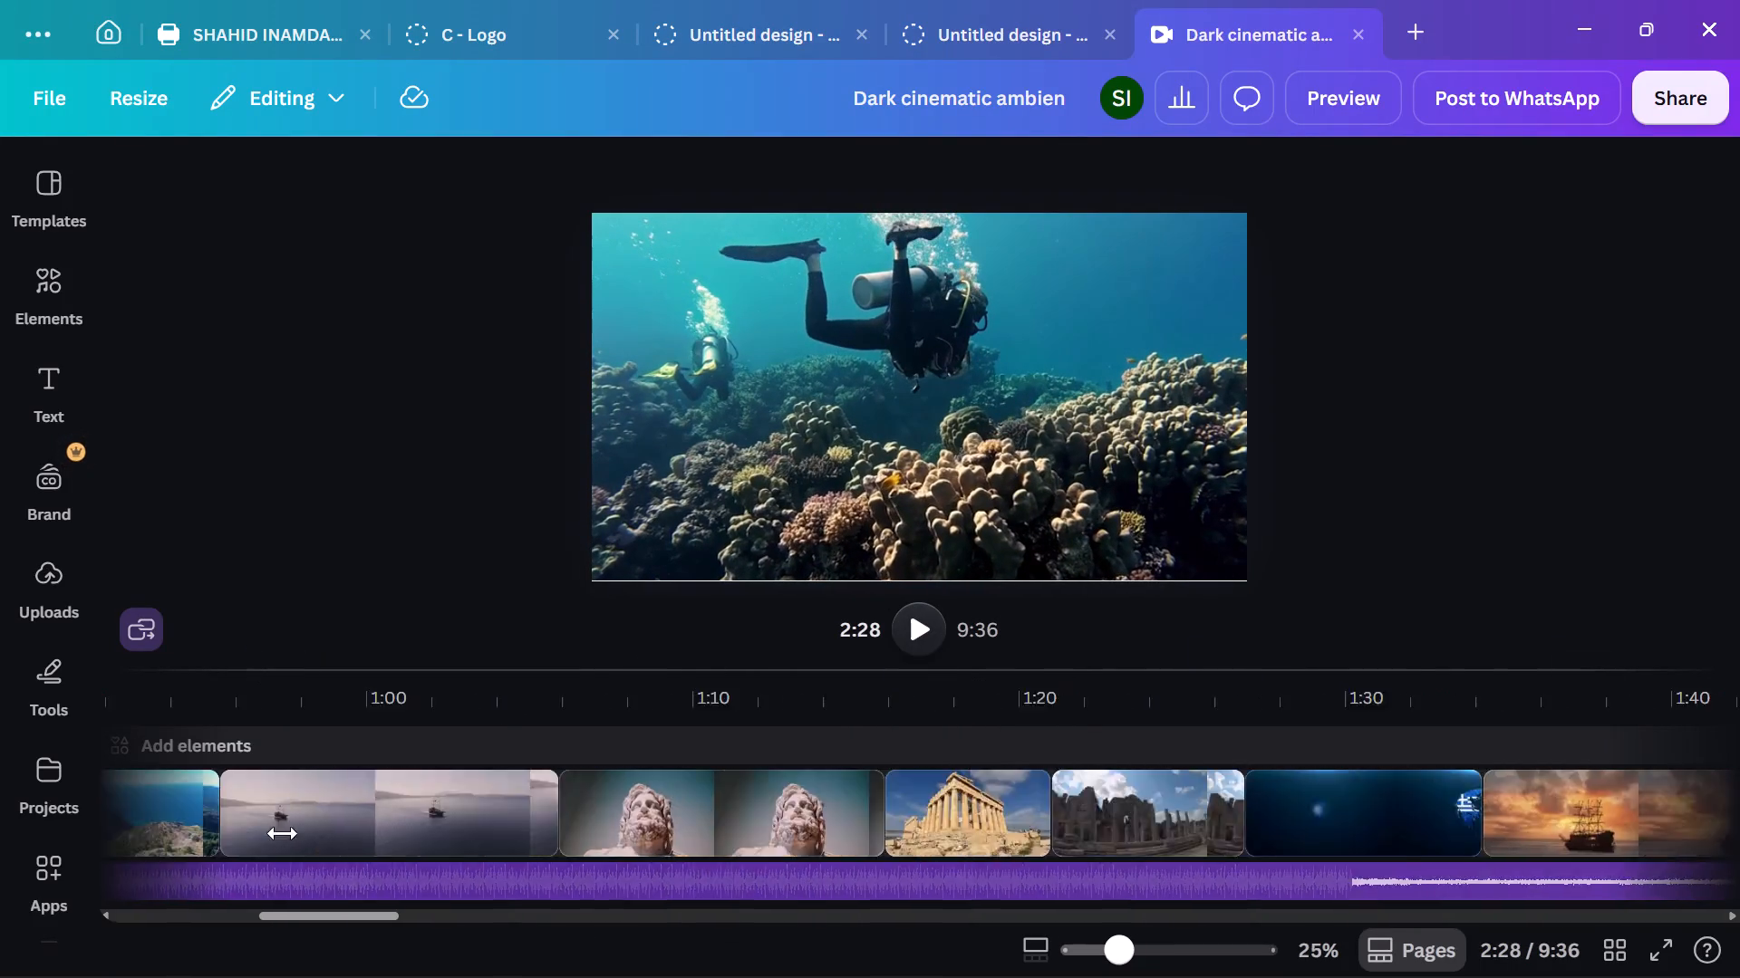
pyautogui.hscroll(1, 283, 833)
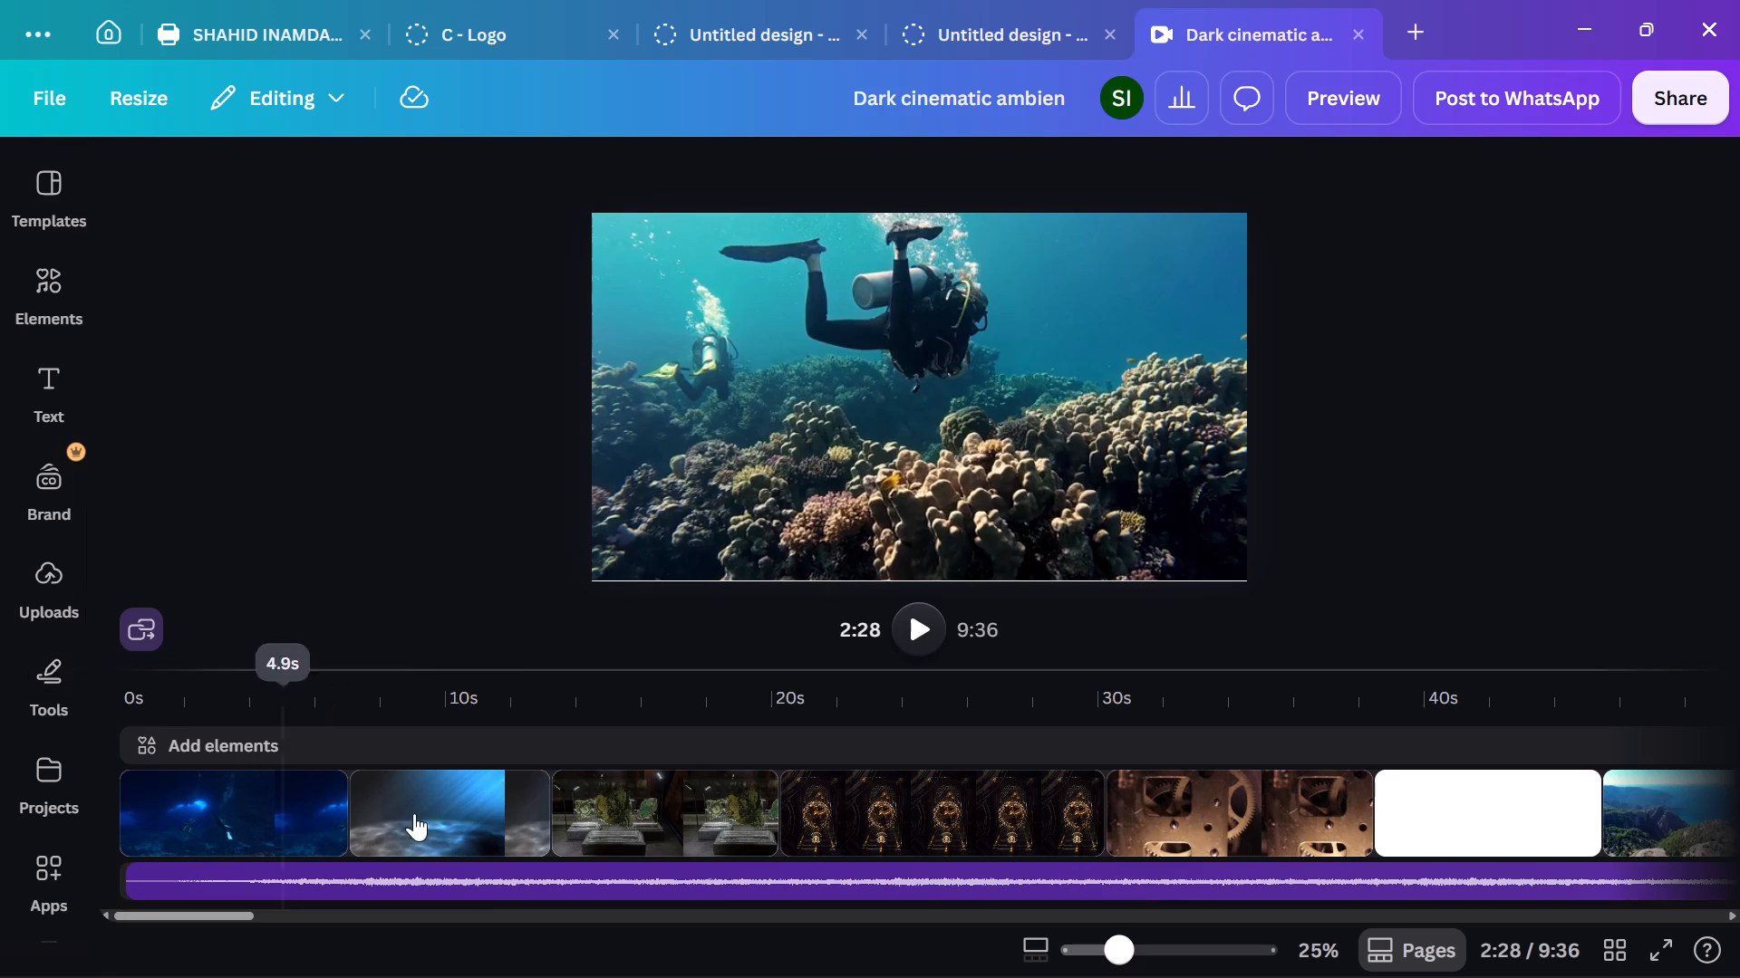
pyautogui.click(303, 797)
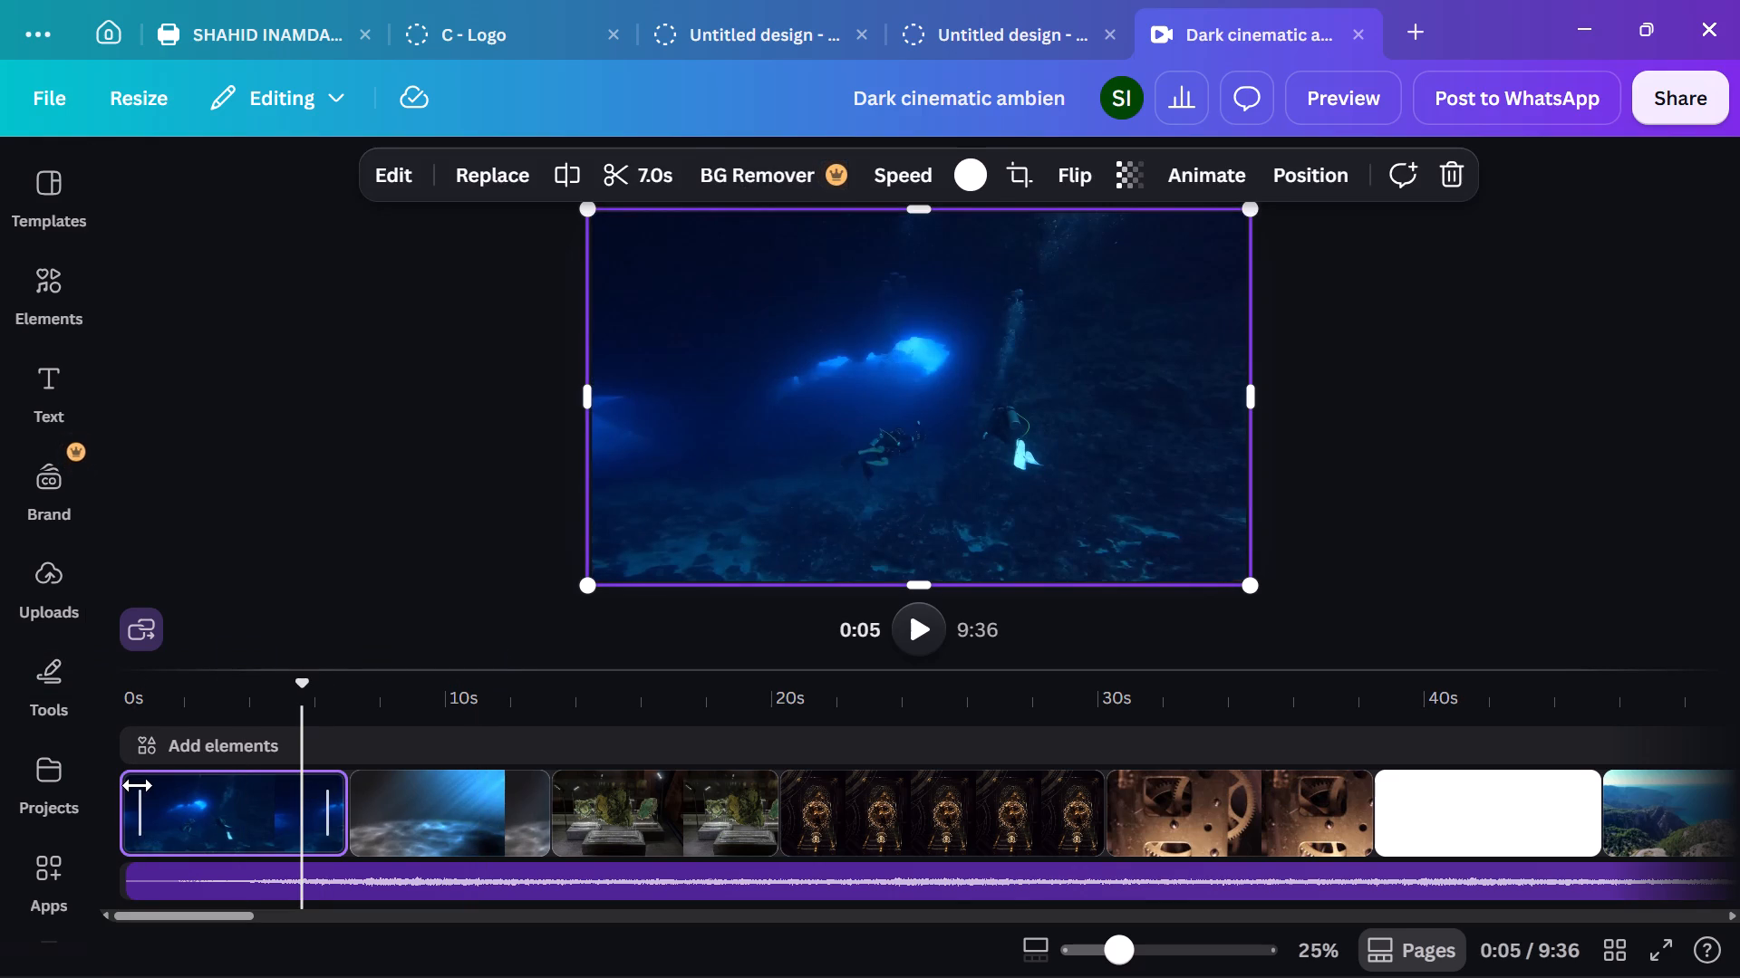
pyautogui.hscroll(1, 138, 785)
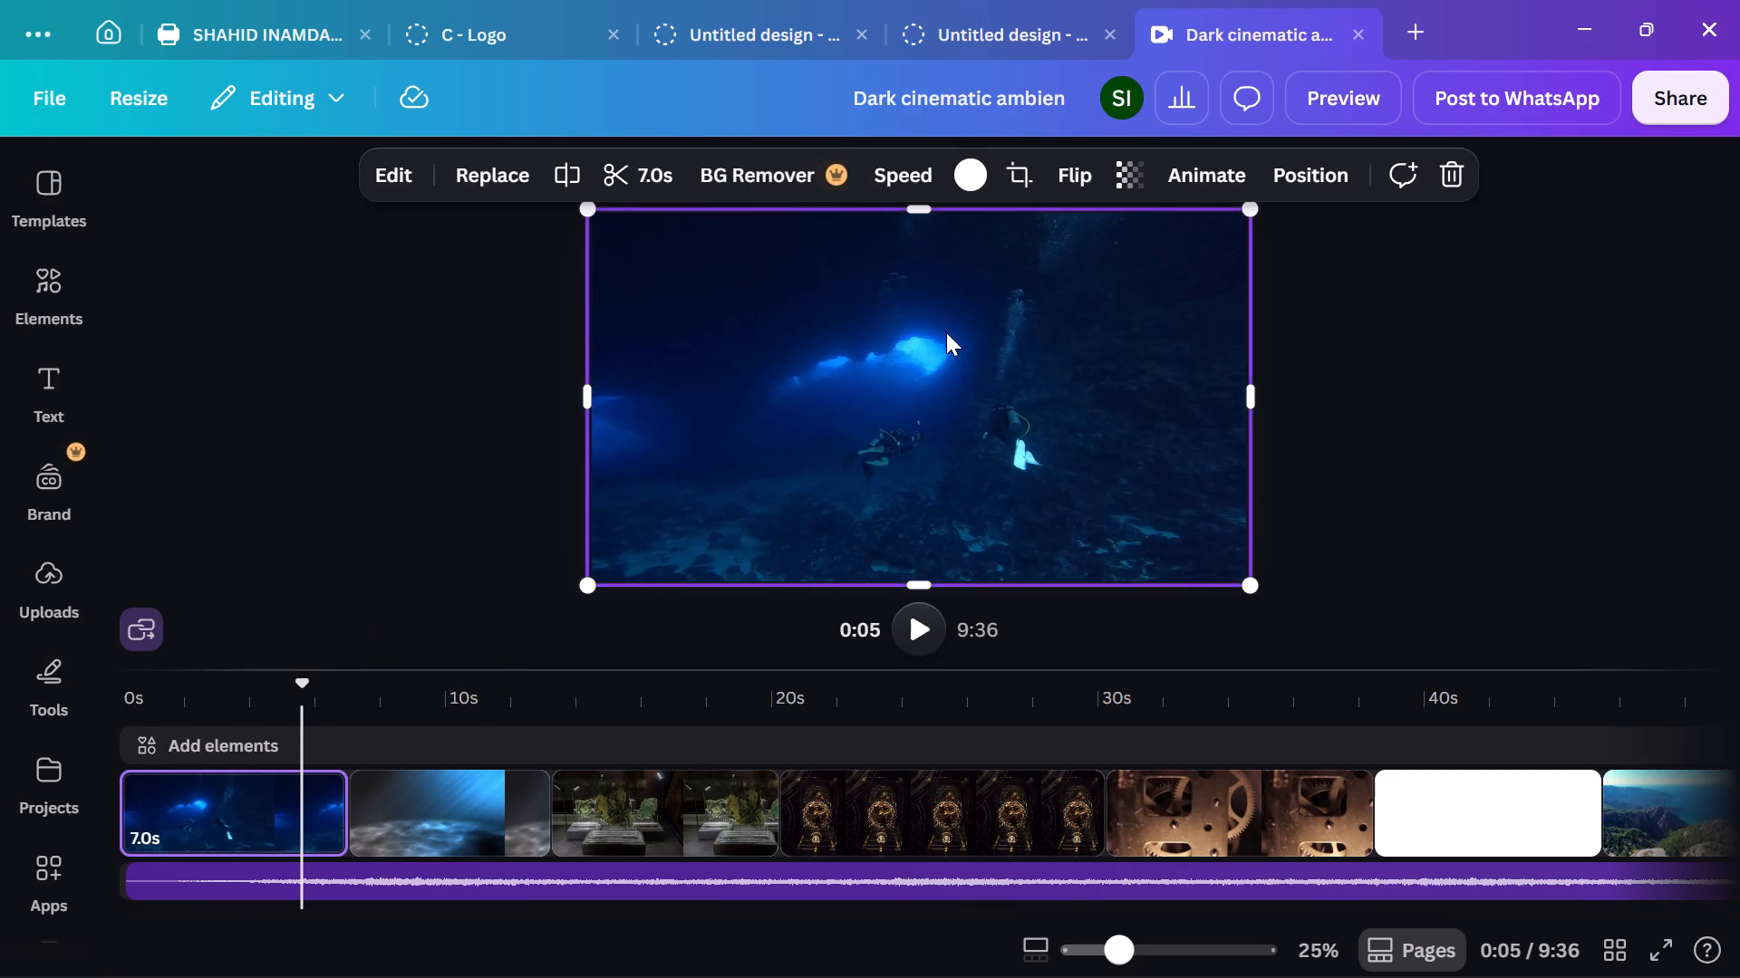
pyautogui.click(1122, 174)
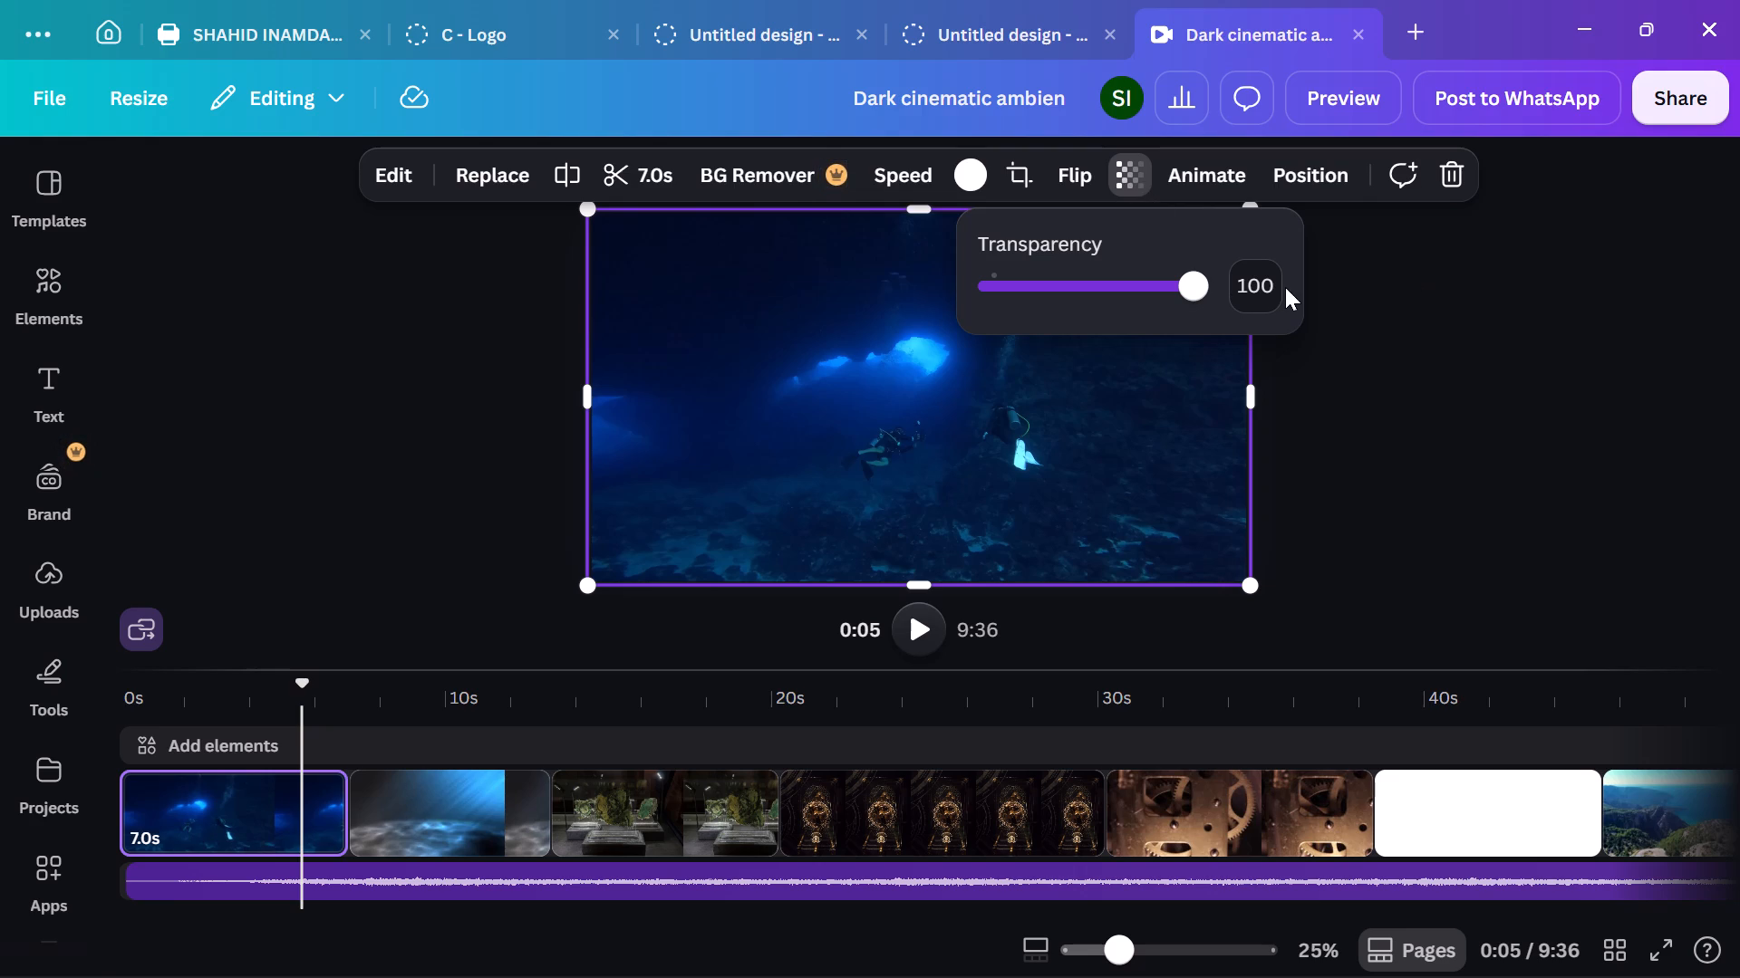
pyautogui.click(1209, 176)
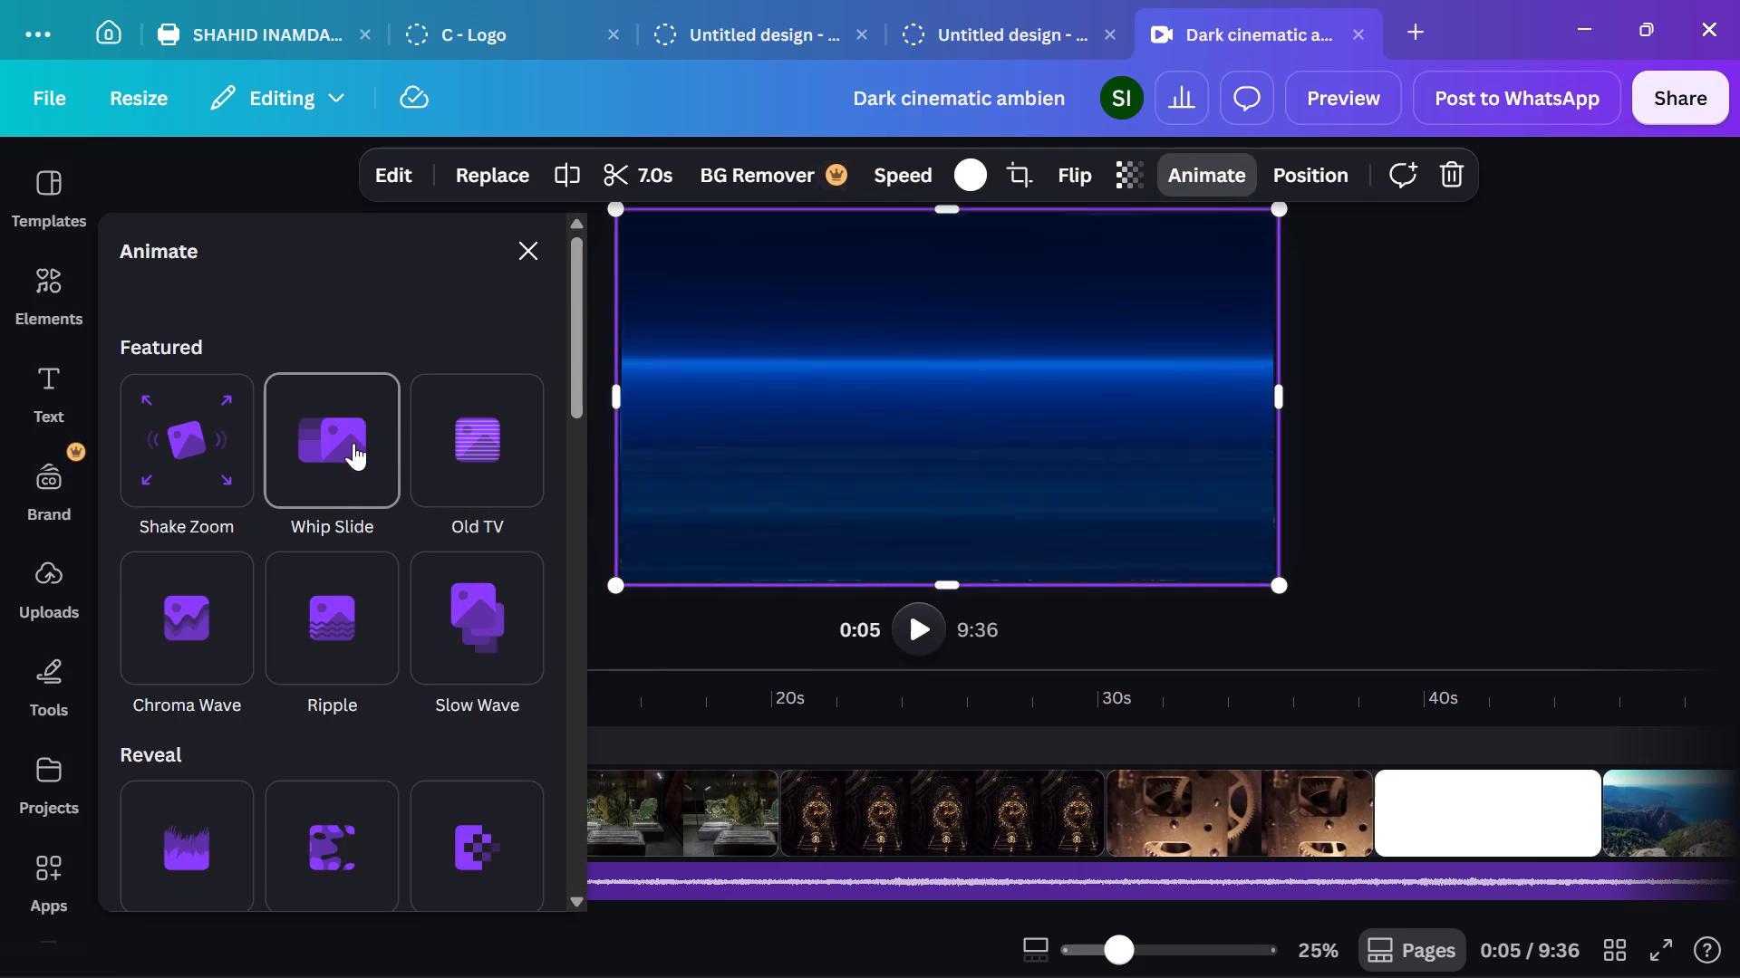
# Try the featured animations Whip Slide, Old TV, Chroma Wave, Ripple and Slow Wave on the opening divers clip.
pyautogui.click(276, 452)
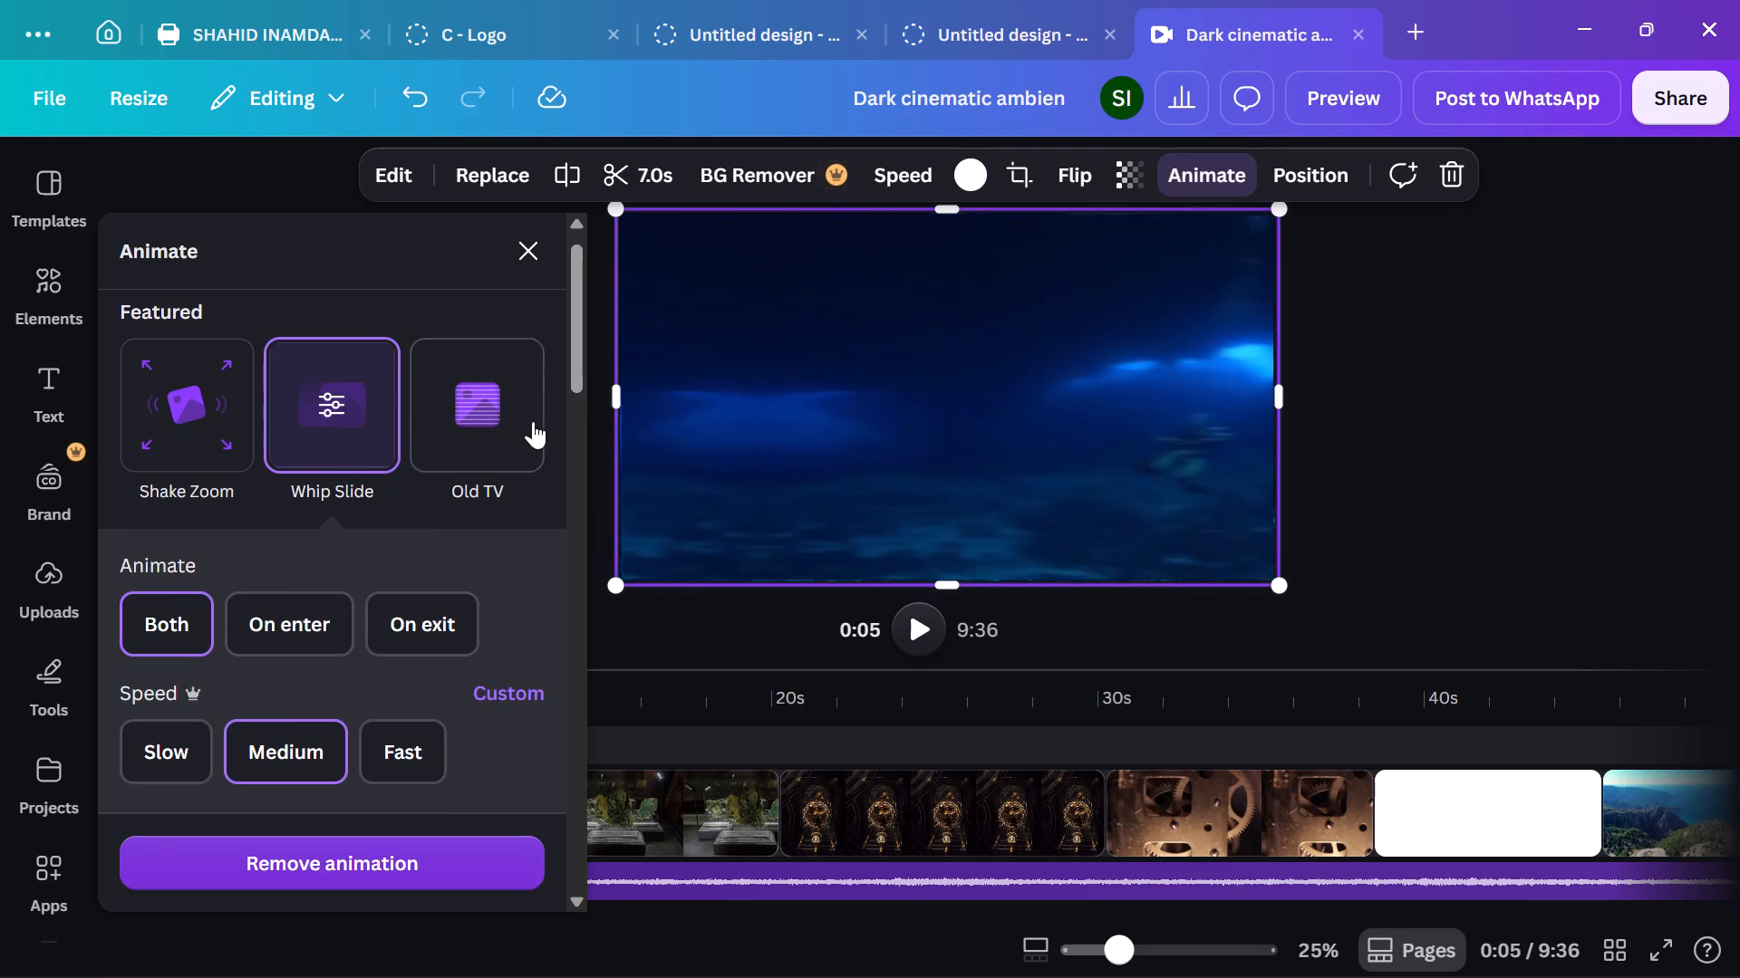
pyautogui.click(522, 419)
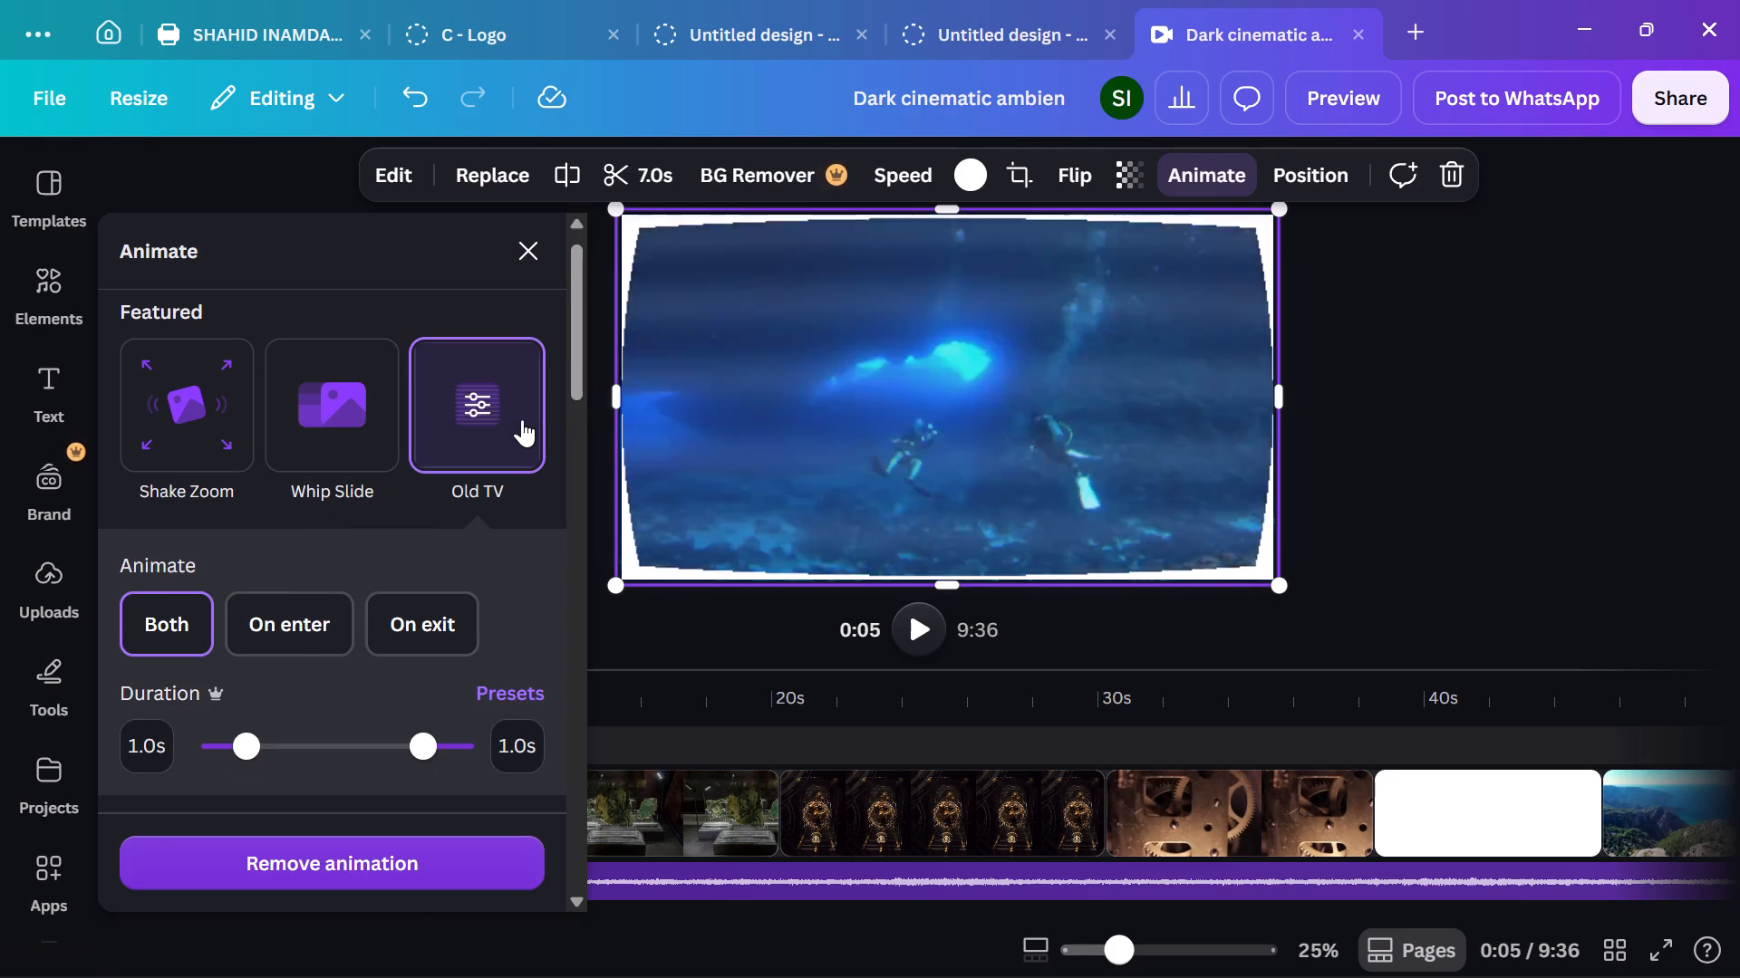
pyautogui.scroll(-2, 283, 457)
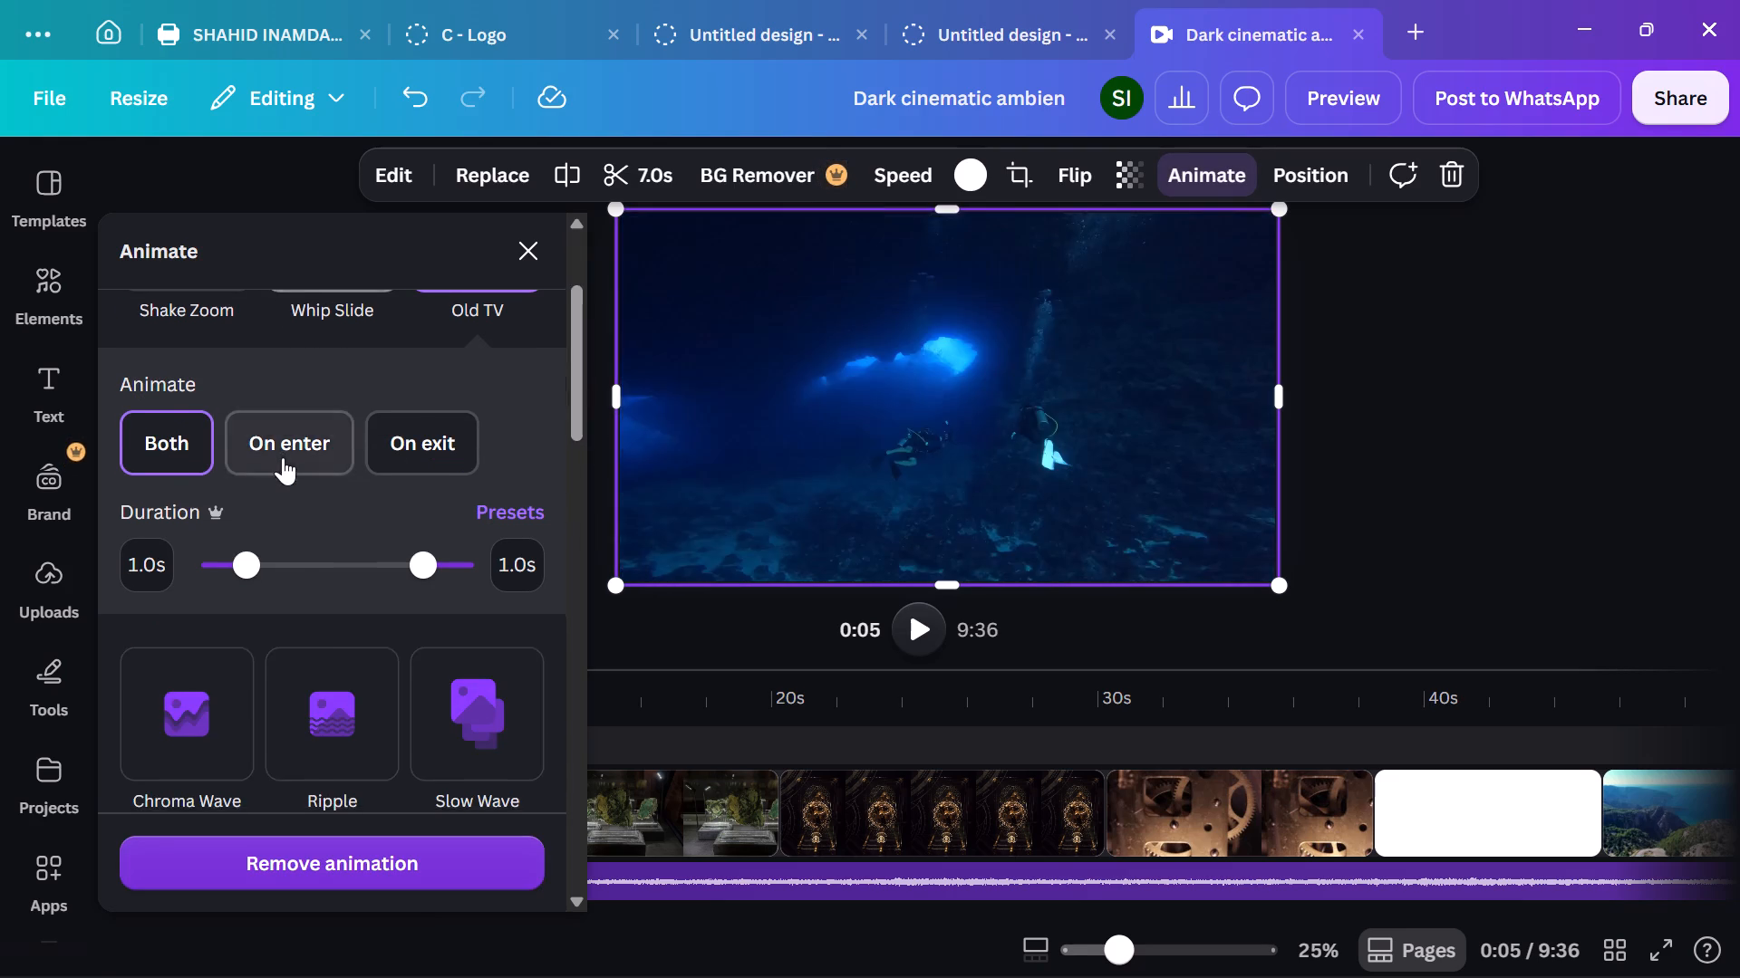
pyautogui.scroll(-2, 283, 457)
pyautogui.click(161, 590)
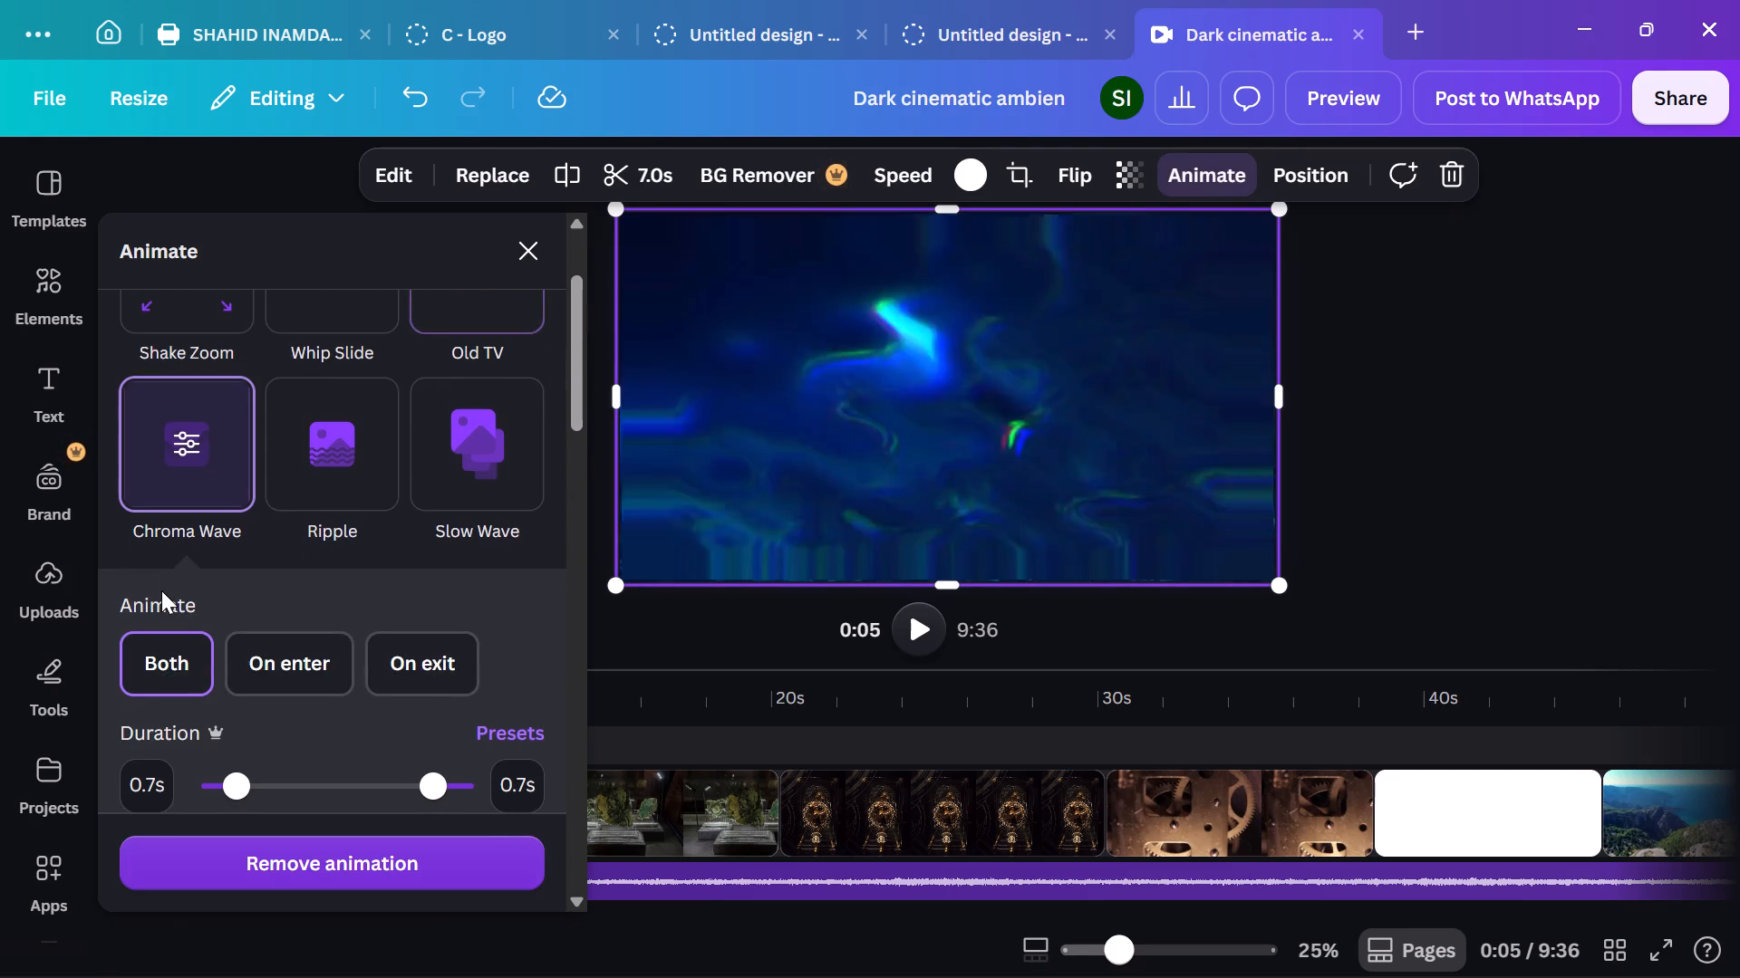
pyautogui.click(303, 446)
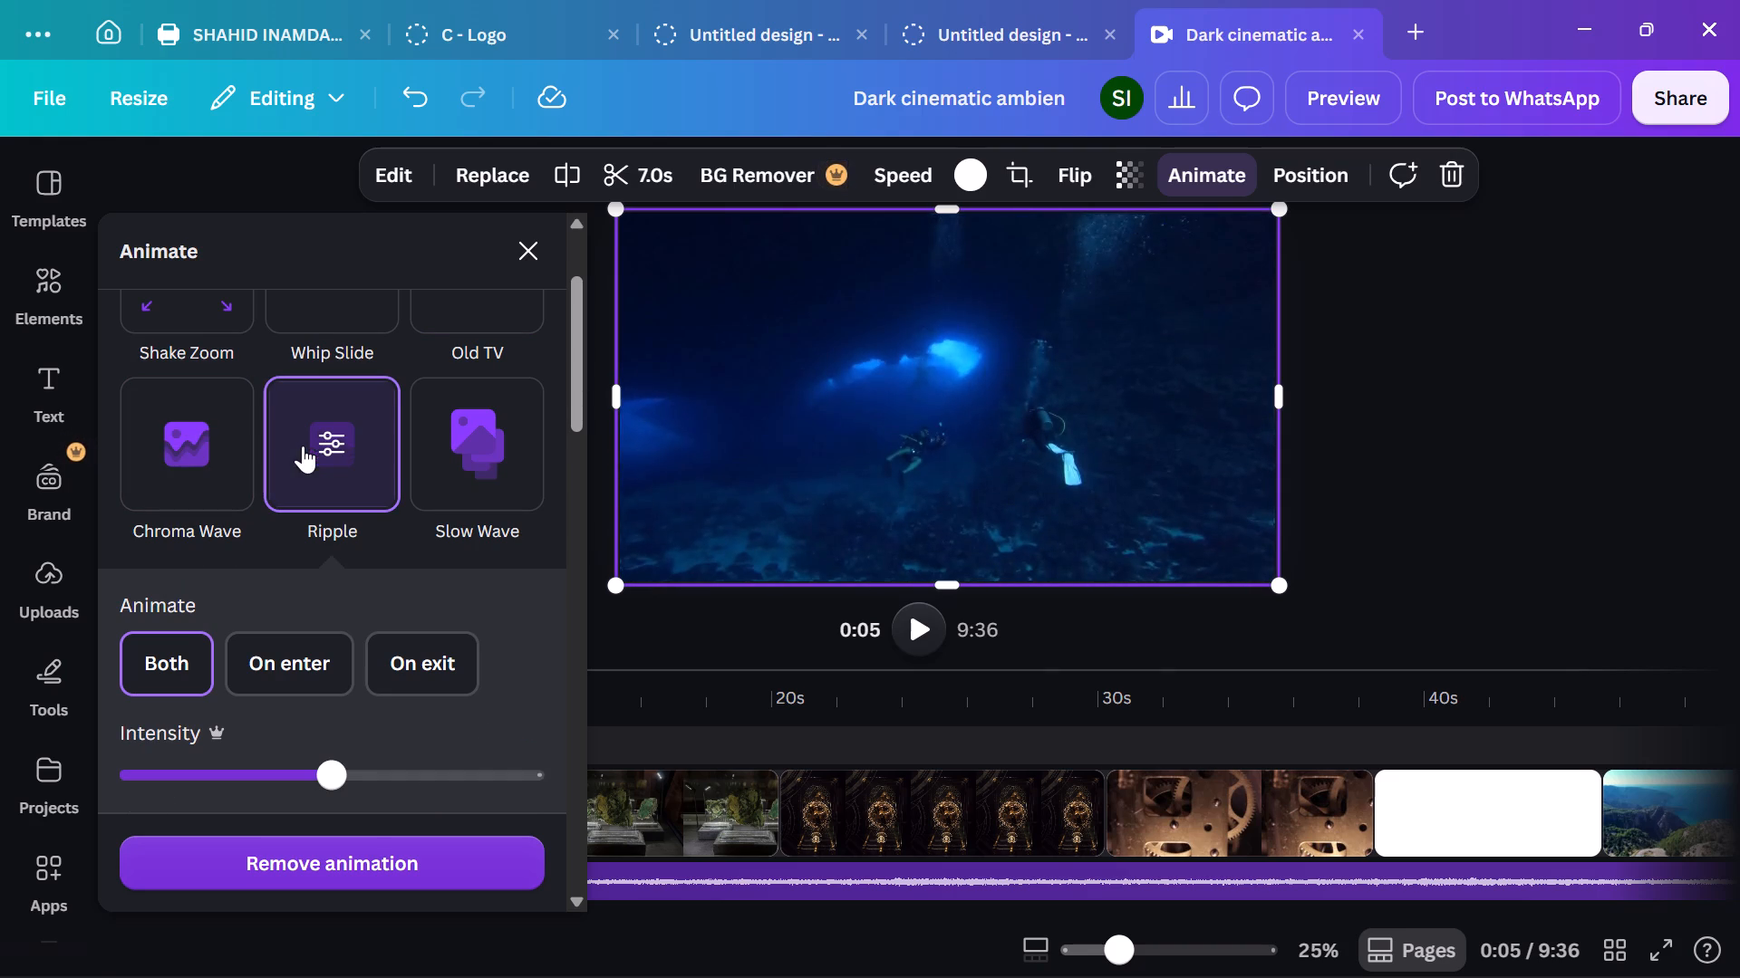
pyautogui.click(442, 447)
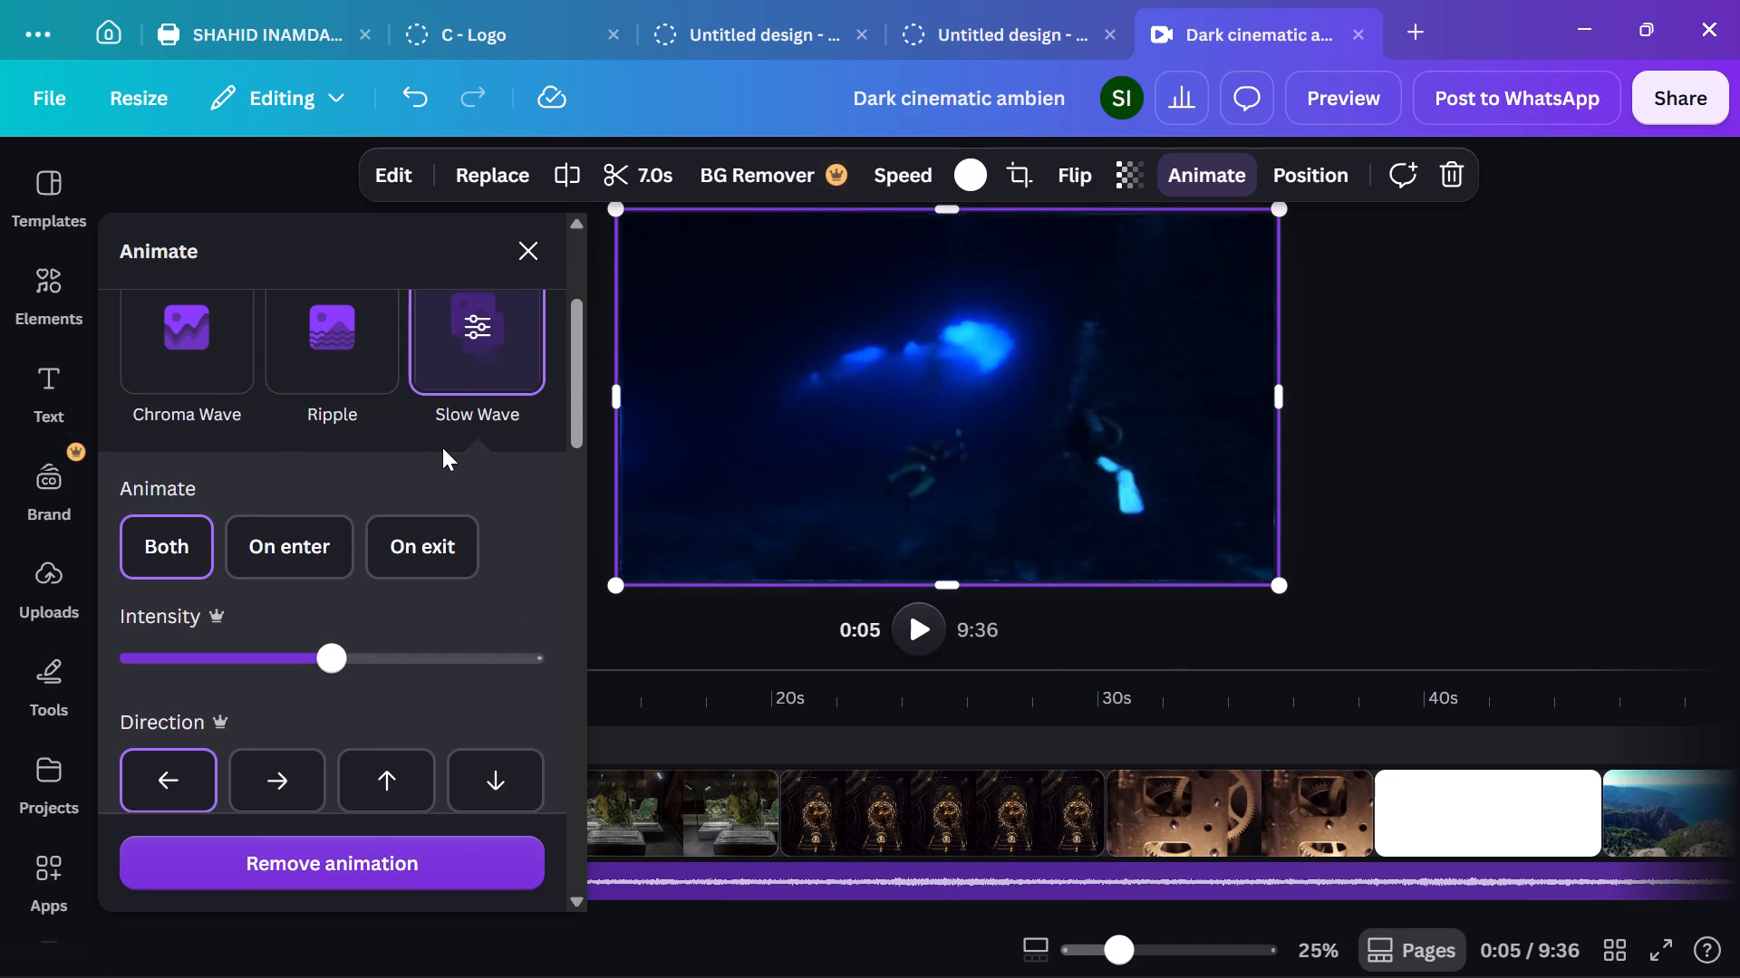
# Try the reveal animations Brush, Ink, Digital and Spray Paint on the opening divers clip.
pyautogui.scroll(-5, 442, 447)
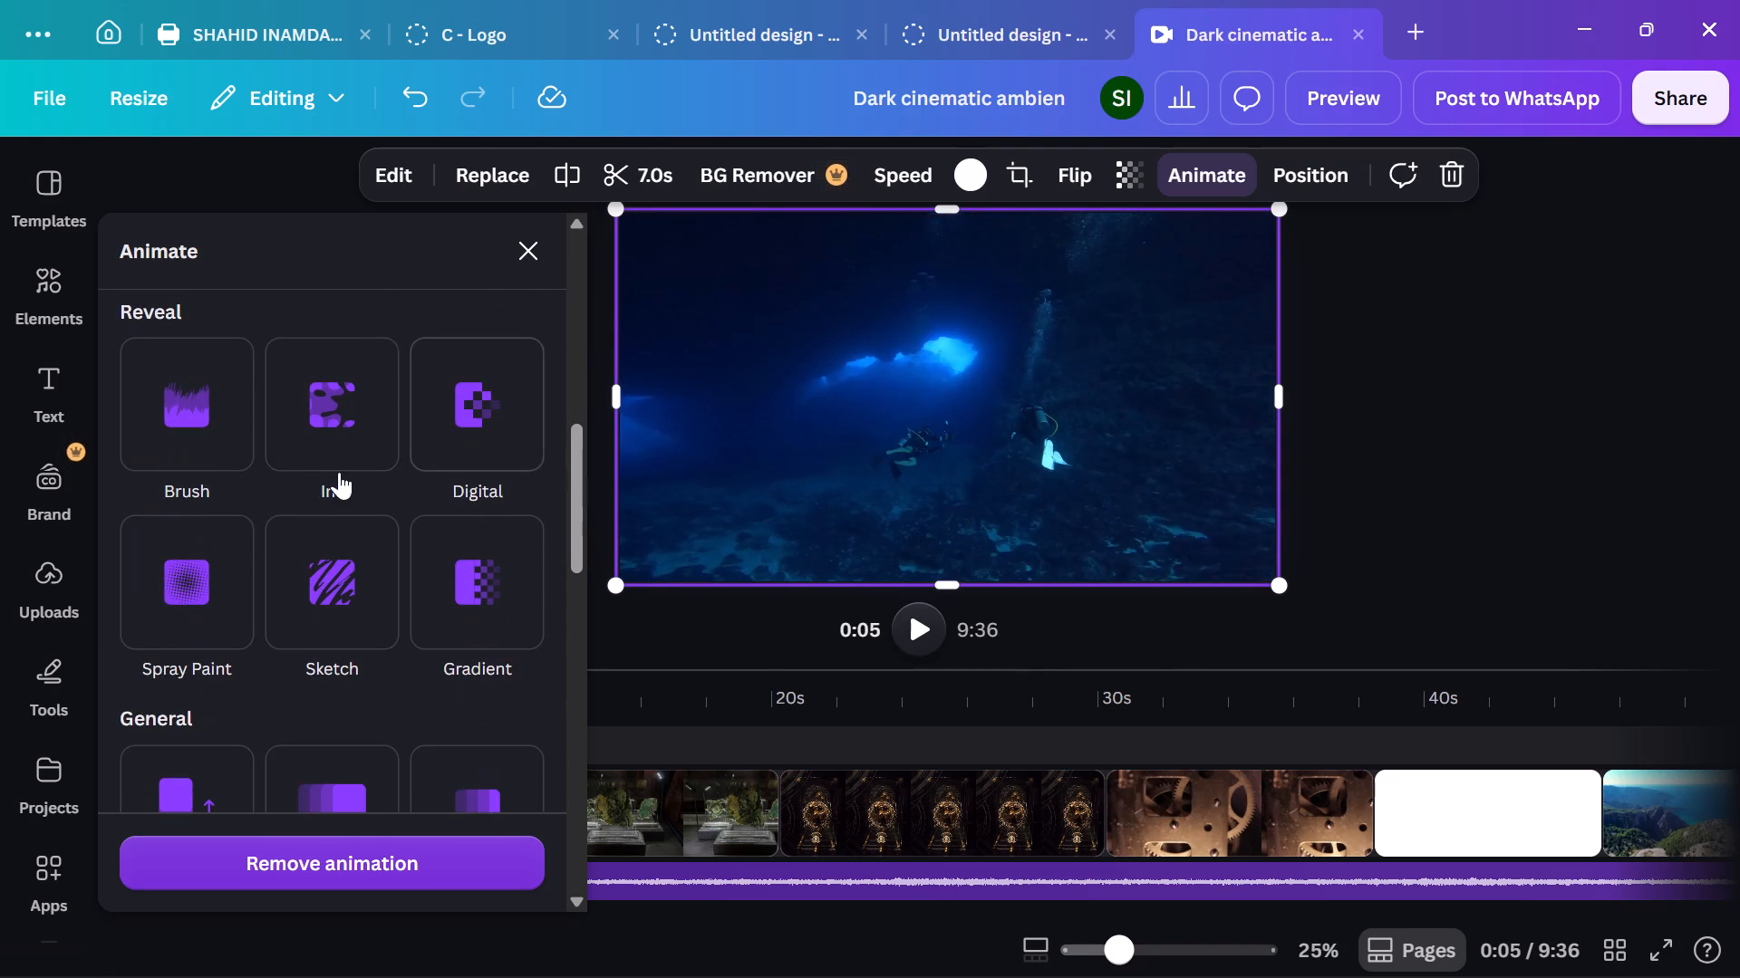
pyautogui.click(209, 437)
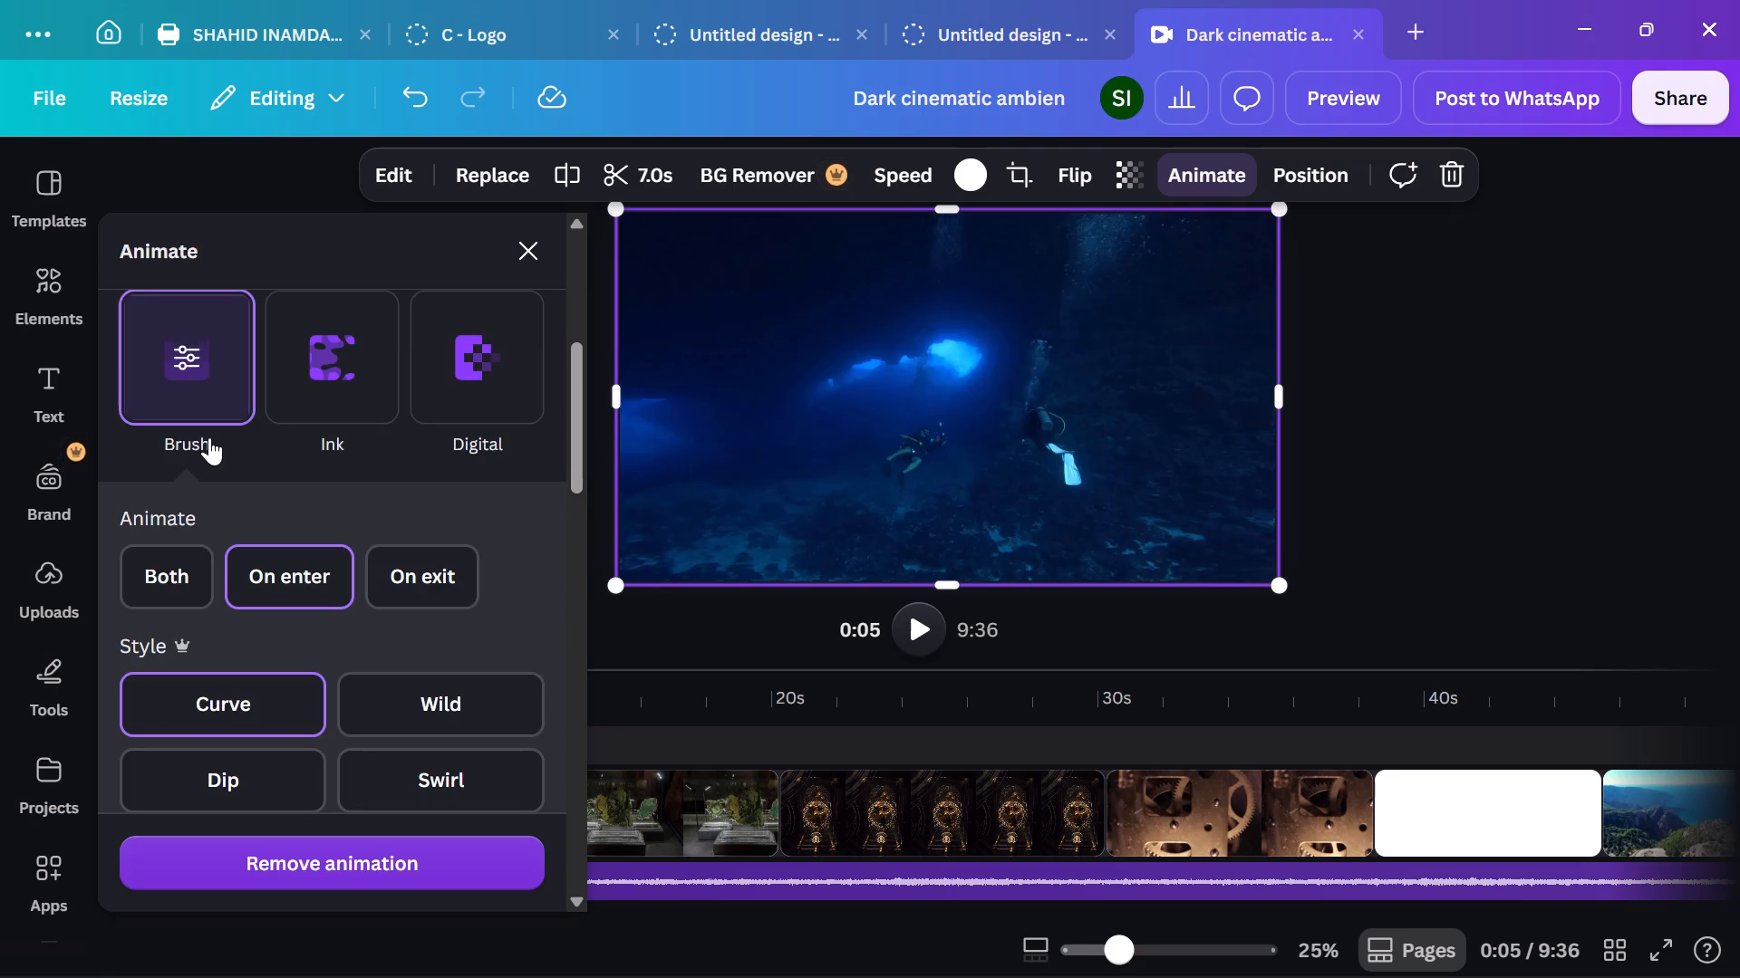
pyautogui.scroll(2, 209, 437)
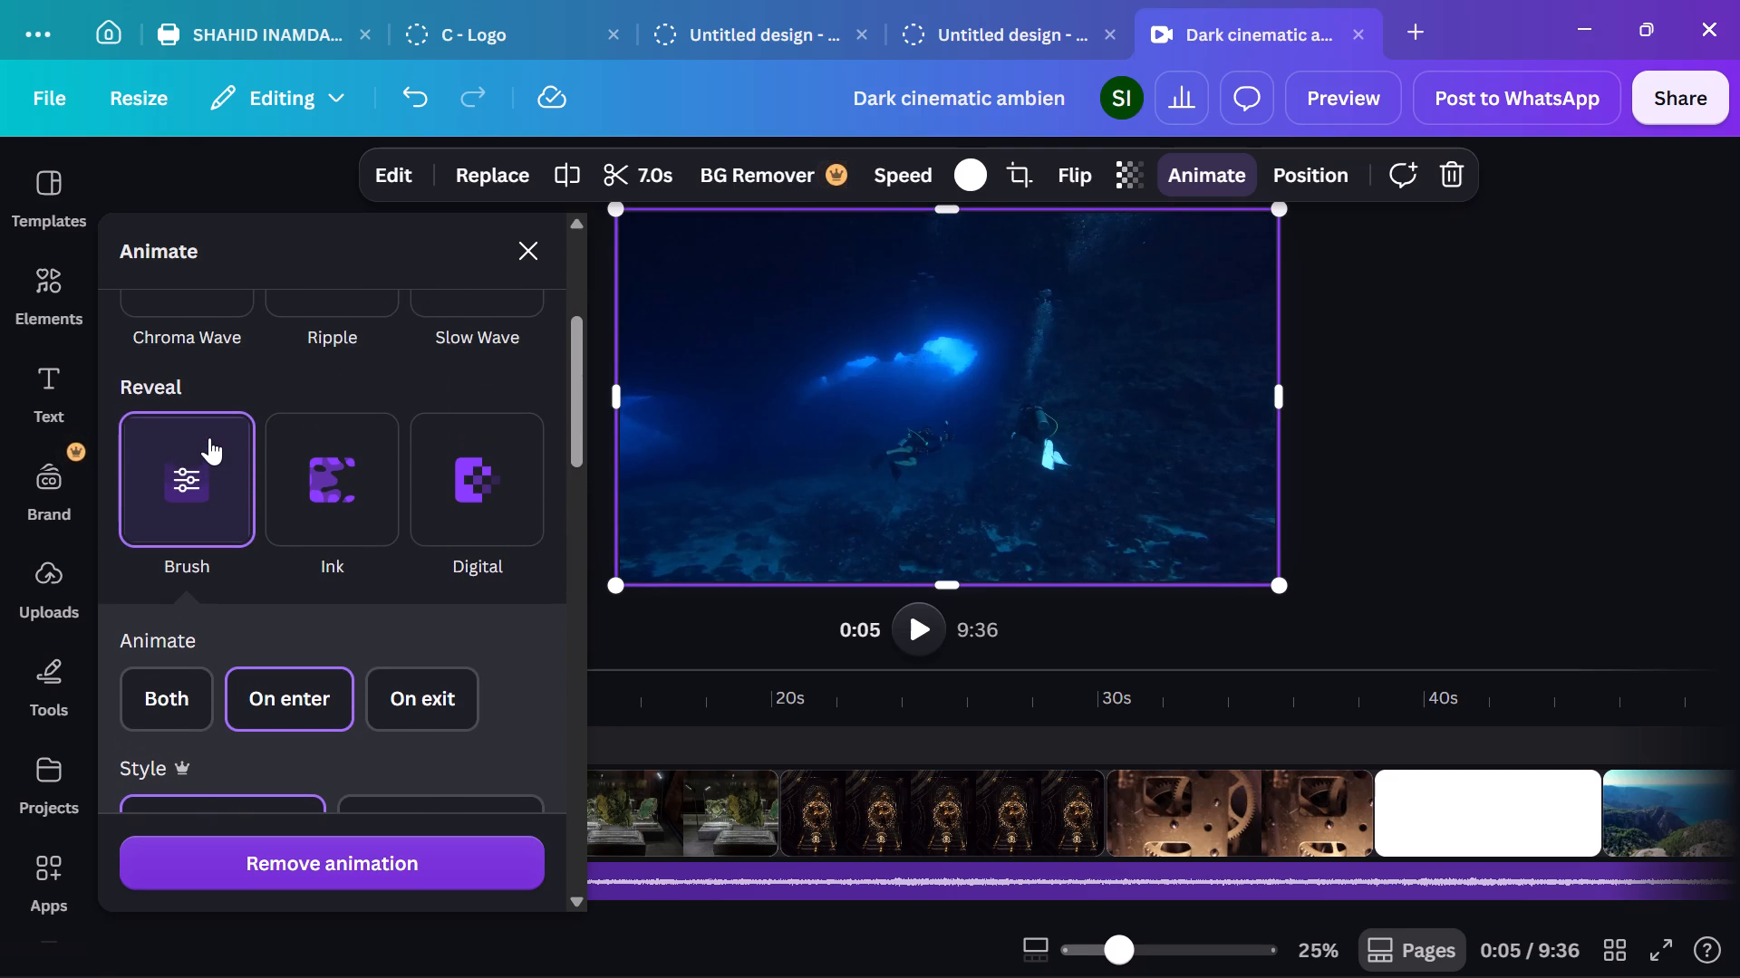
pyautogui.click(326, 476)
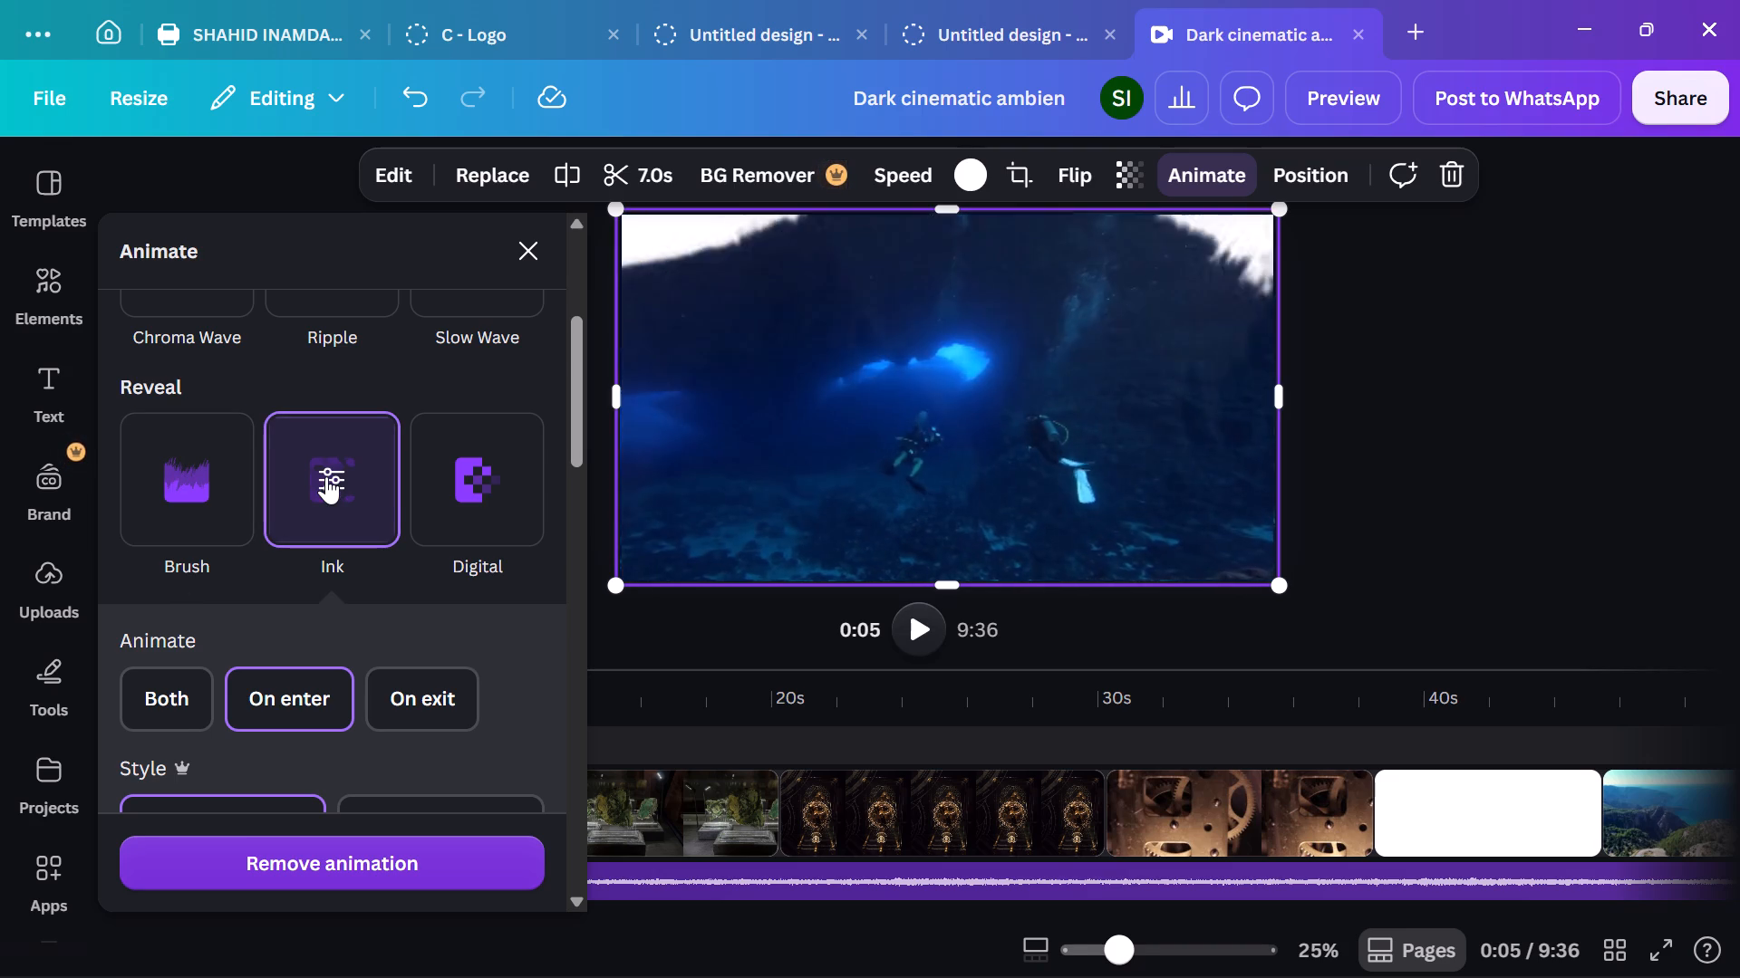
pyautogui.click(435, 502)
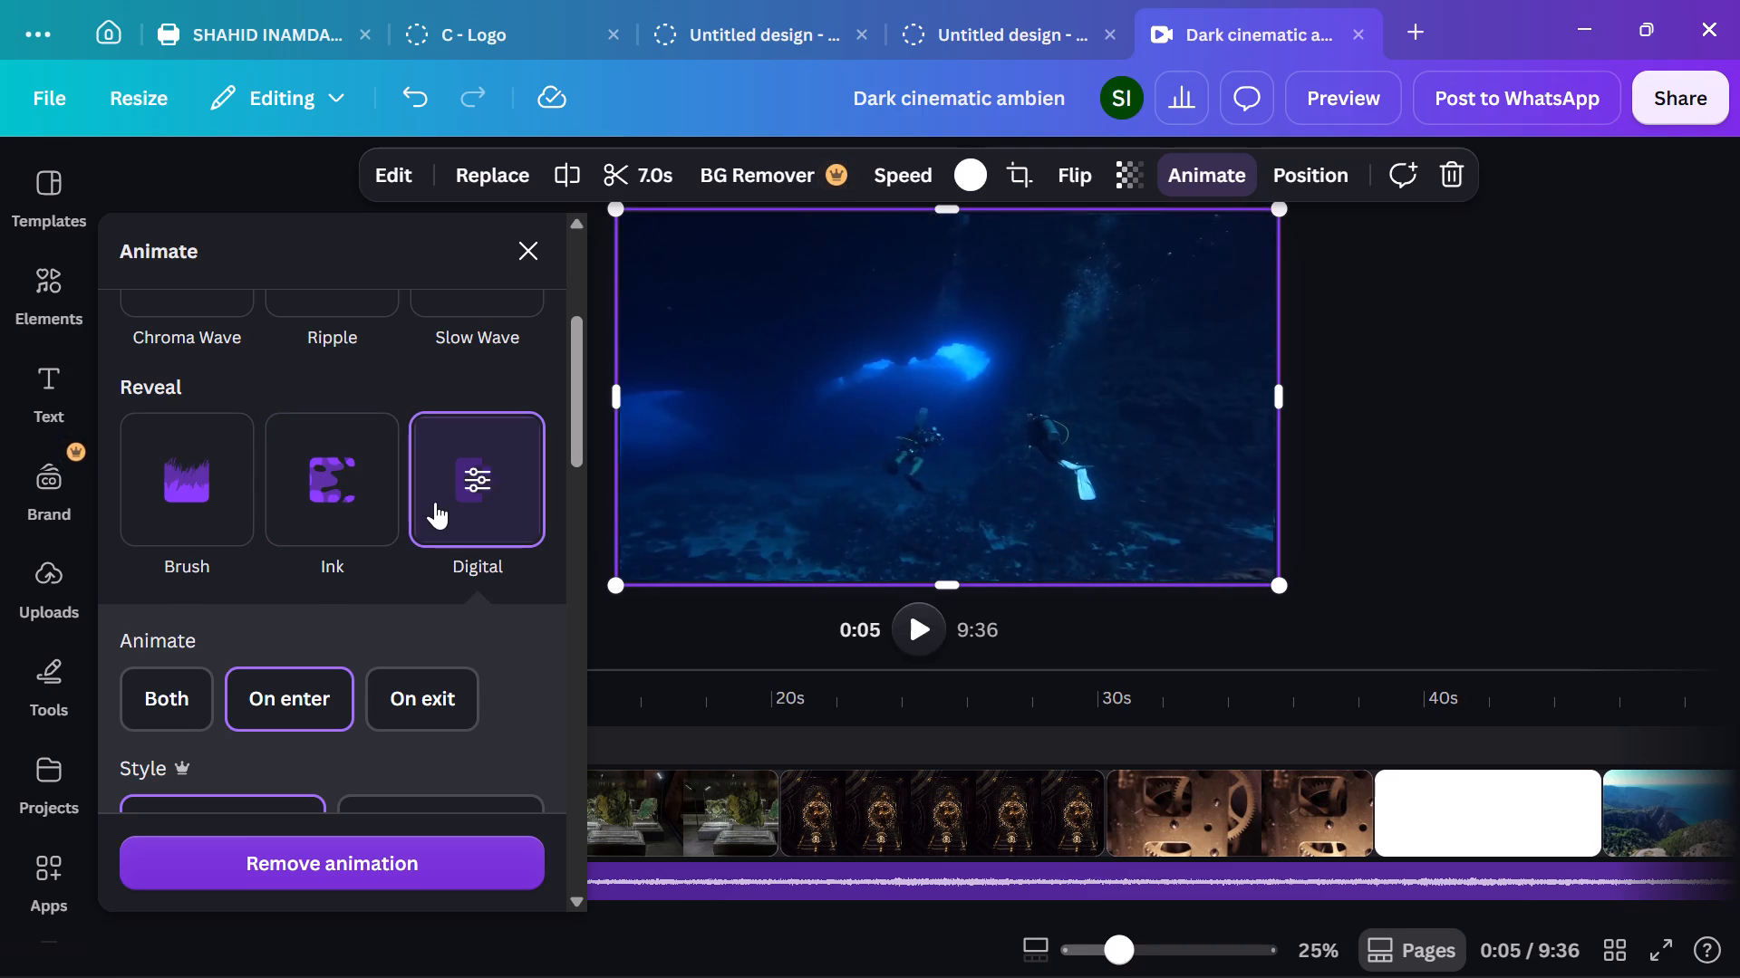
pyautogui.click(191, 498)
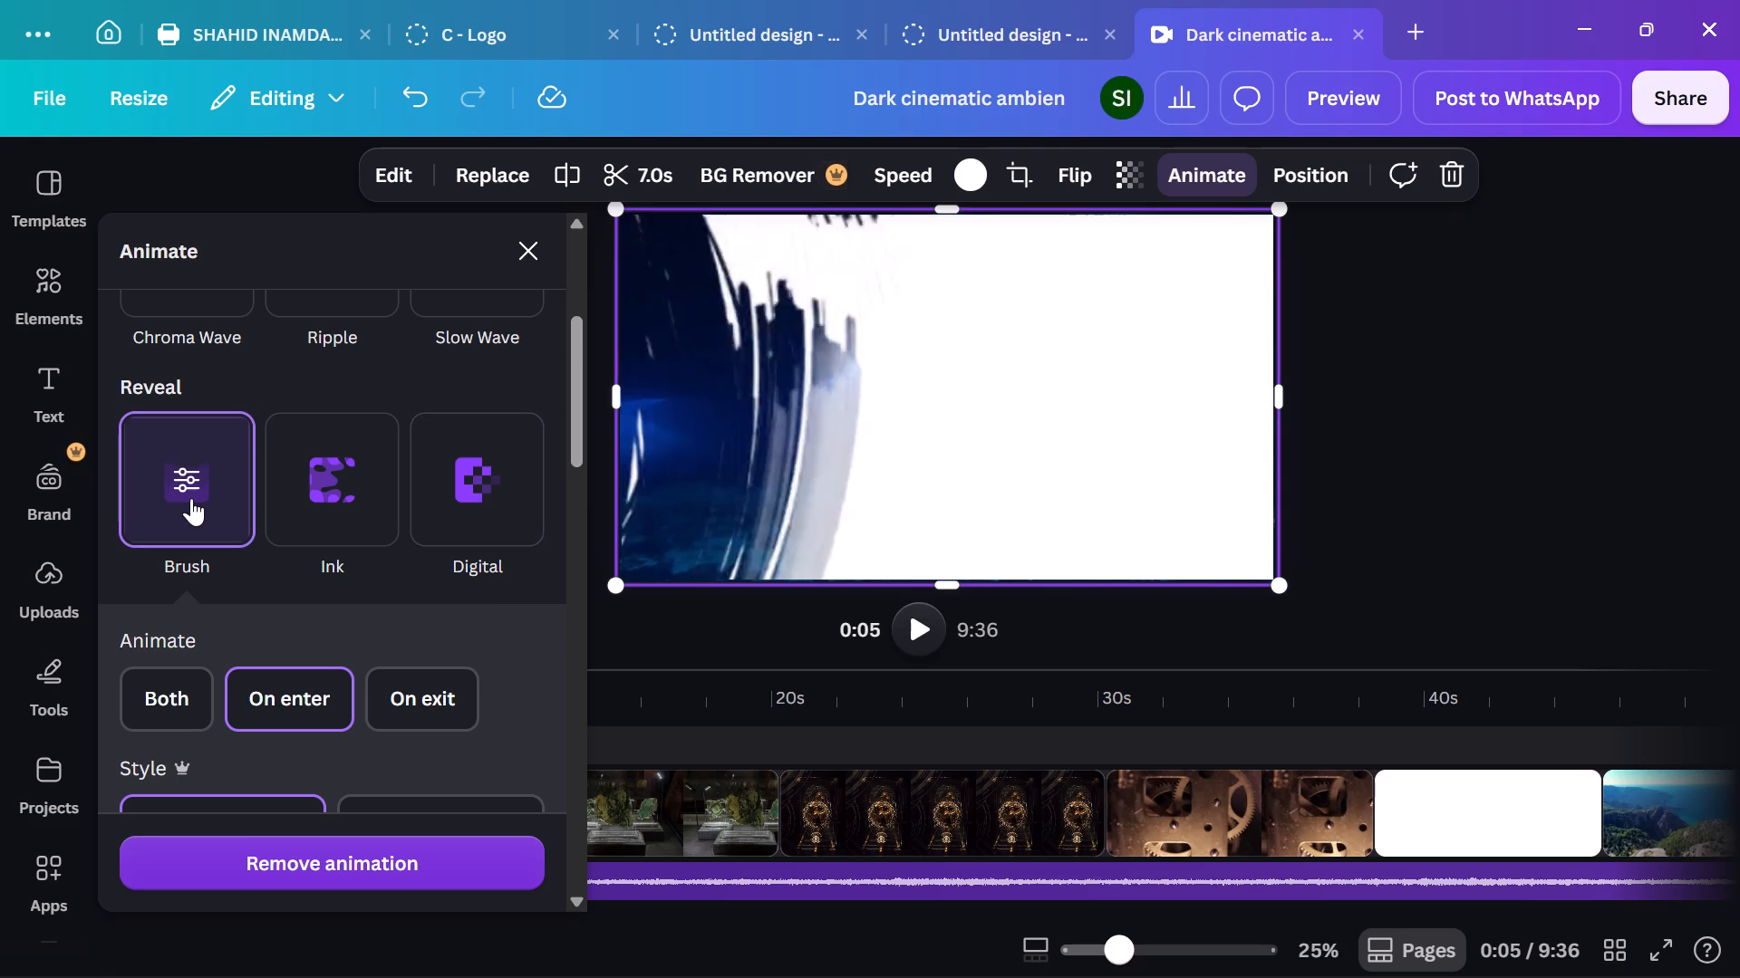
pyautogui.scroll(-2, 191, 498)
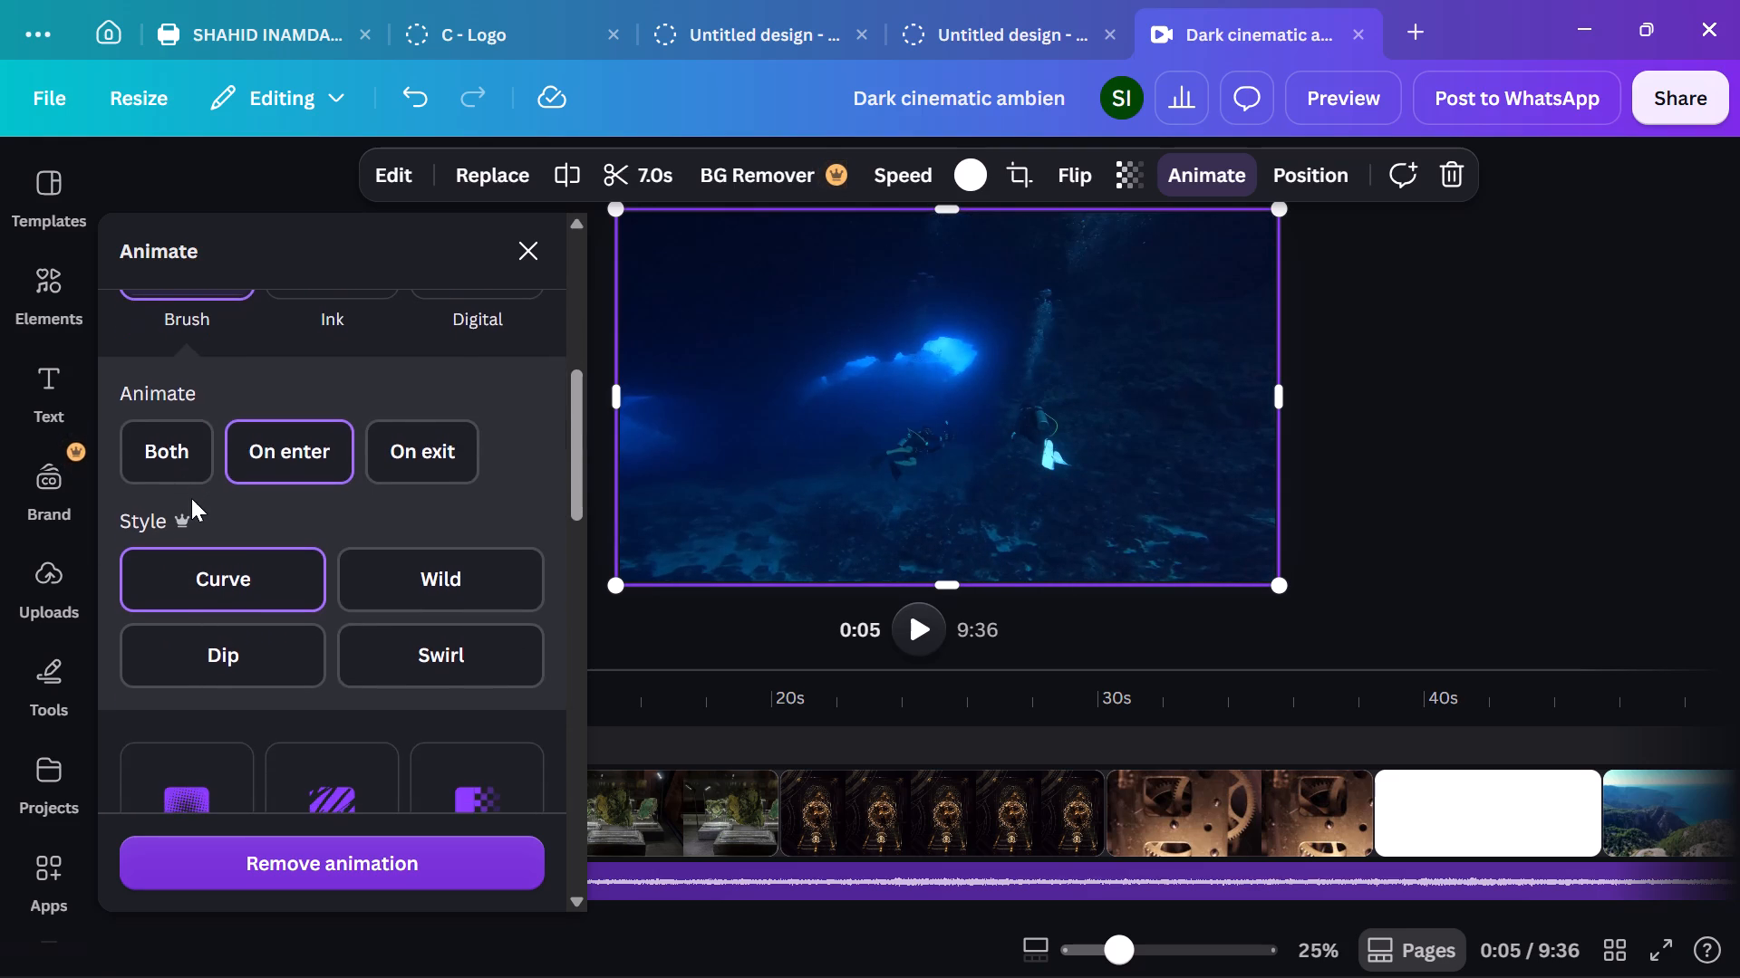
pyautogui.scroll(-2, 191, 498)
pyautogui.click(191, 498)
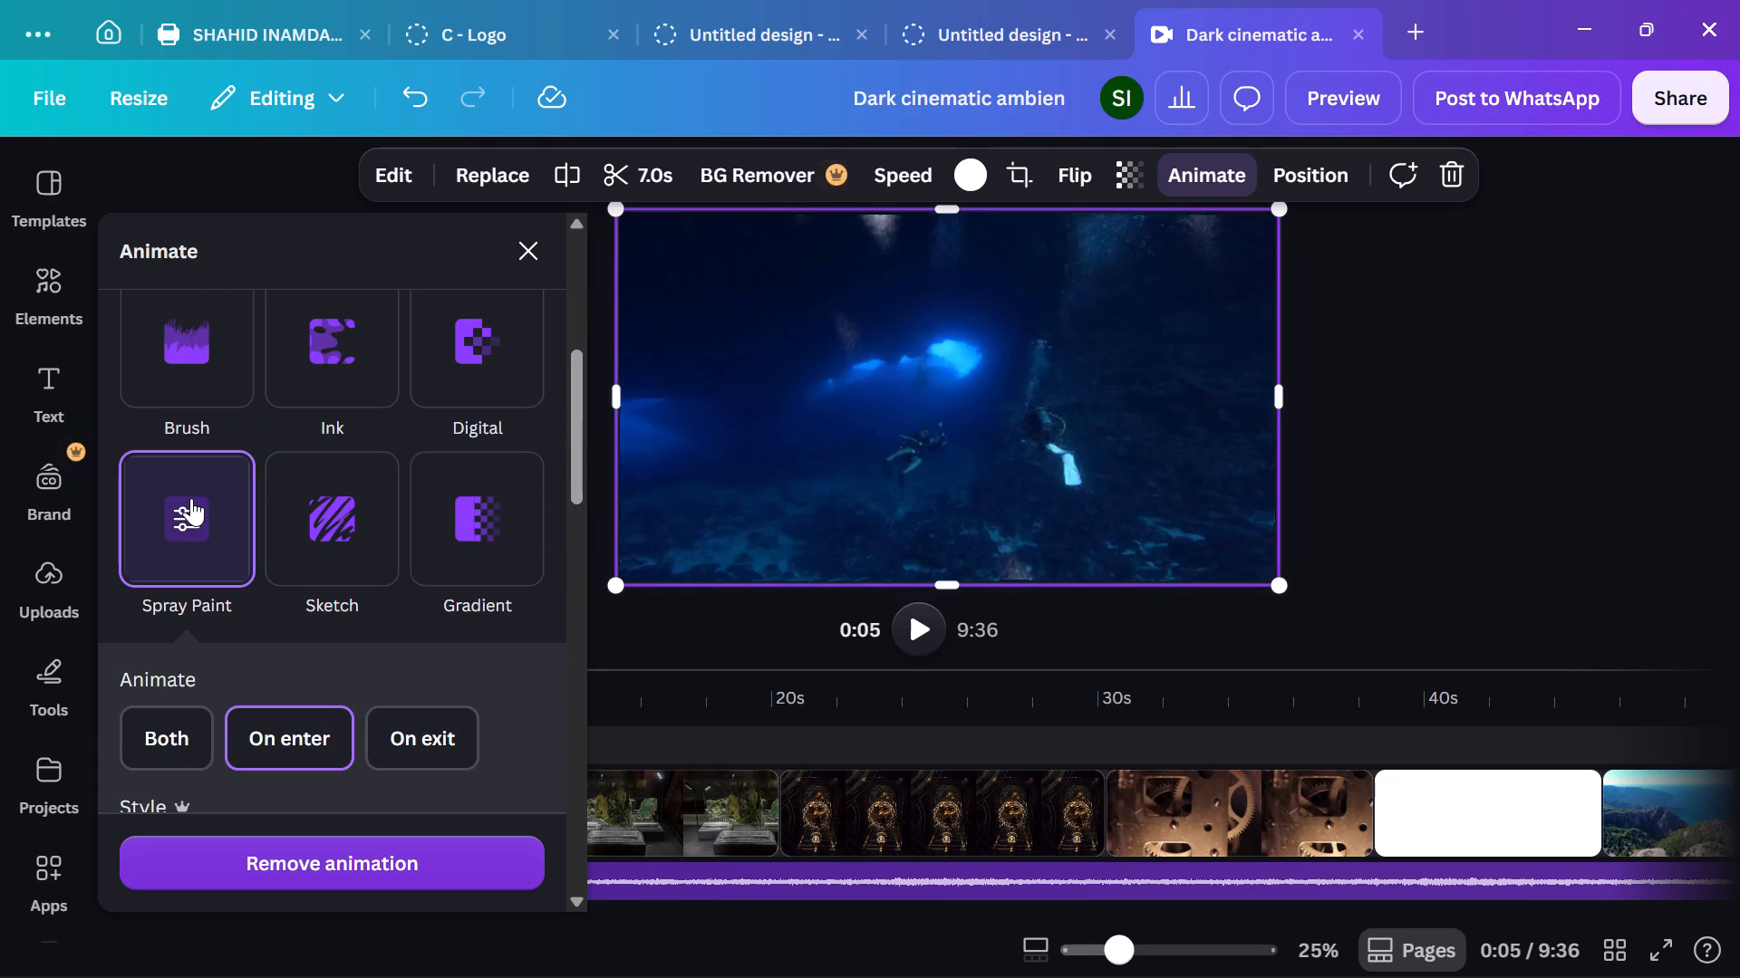
# Look through the remaining animations and apply Blur from the General group to the opening divers clip.
pyautogui.scroll(-6, 191, 498)
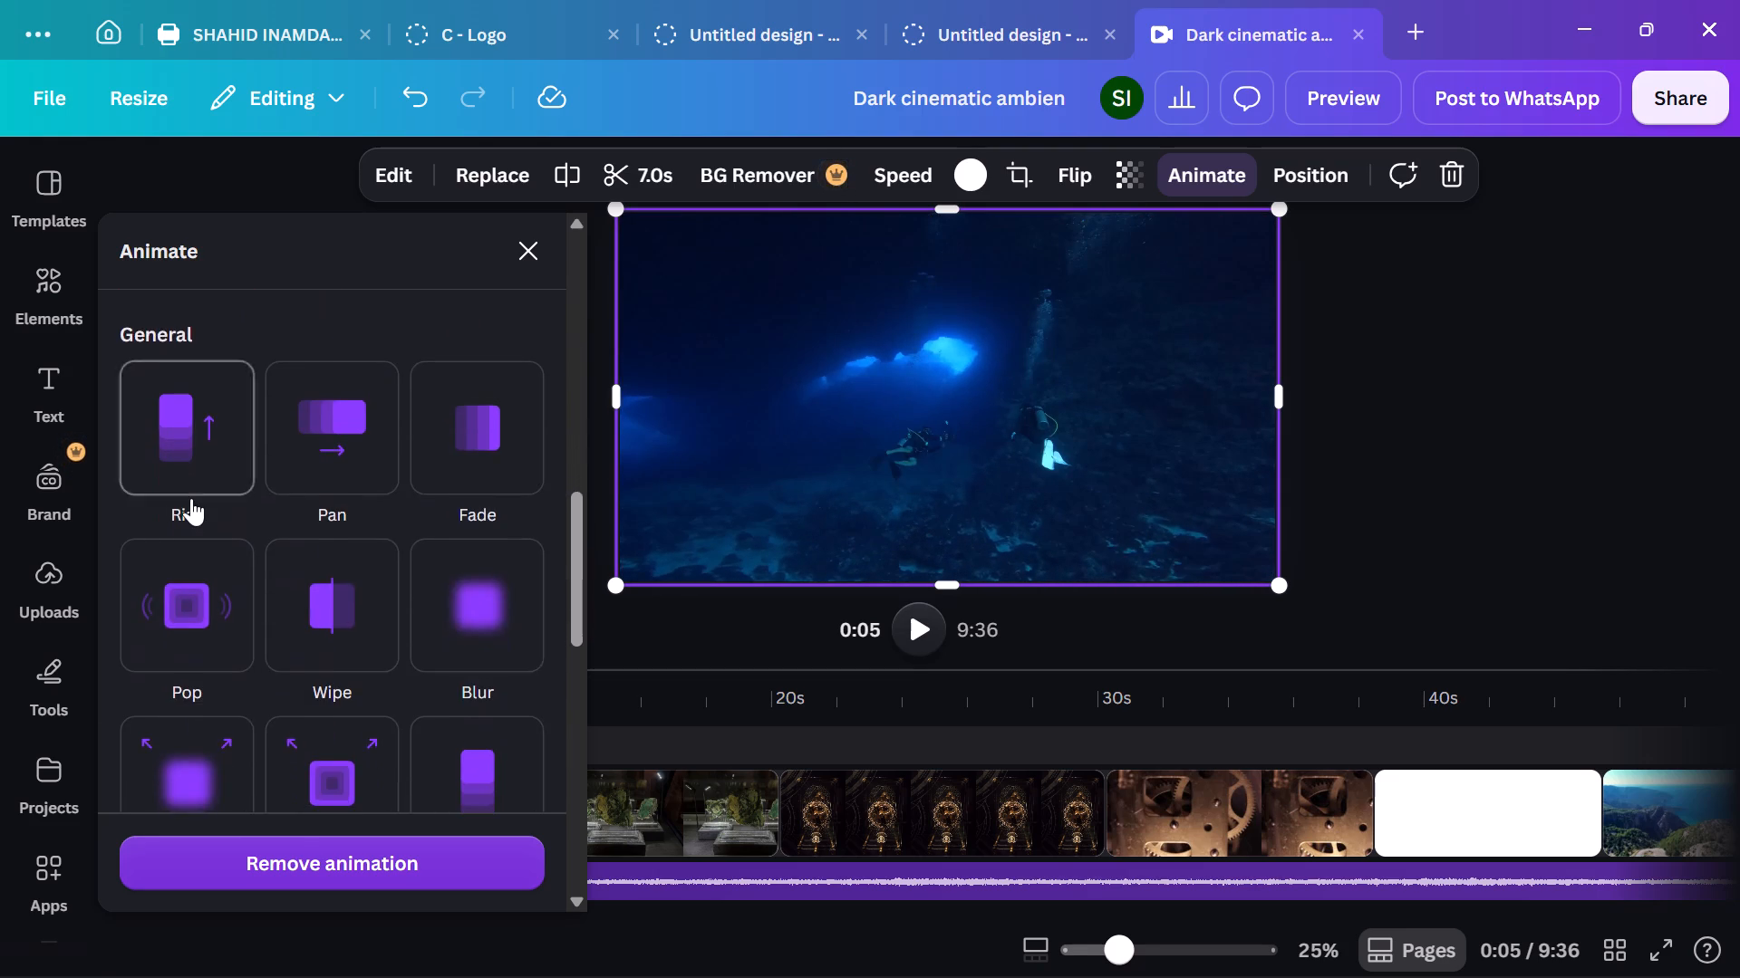
pyautogui.scroll(-4, 191, 498)
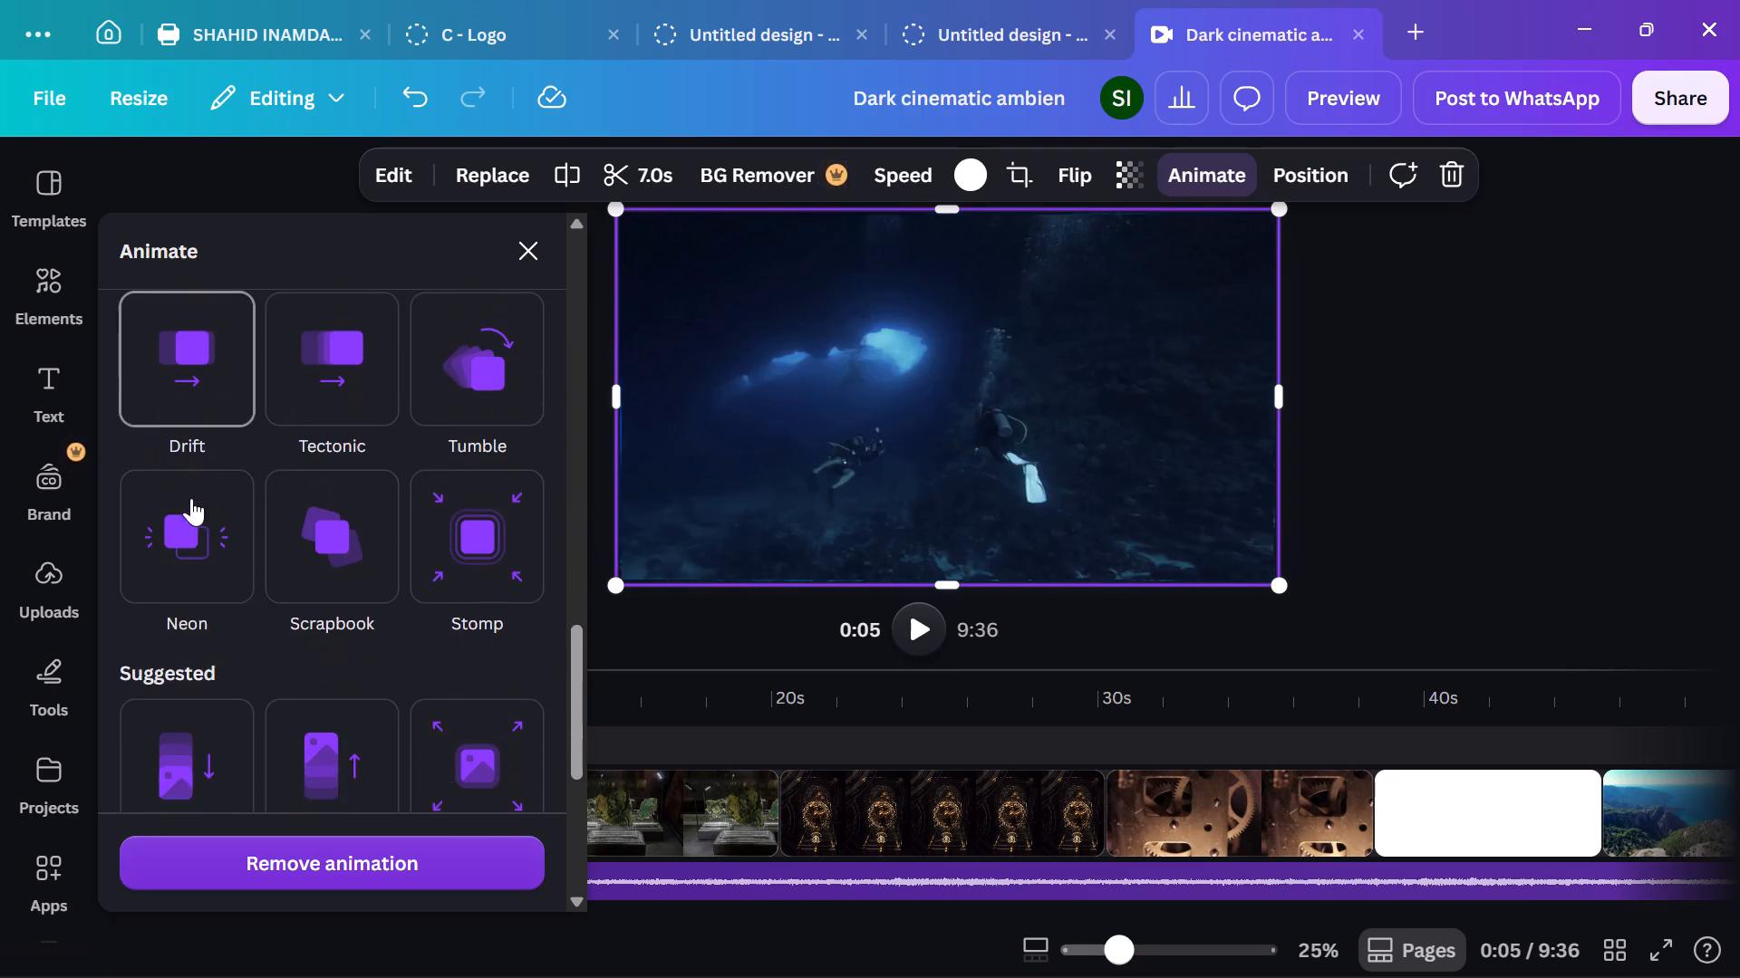
pyautogui.scroll(-7, 191, 498)
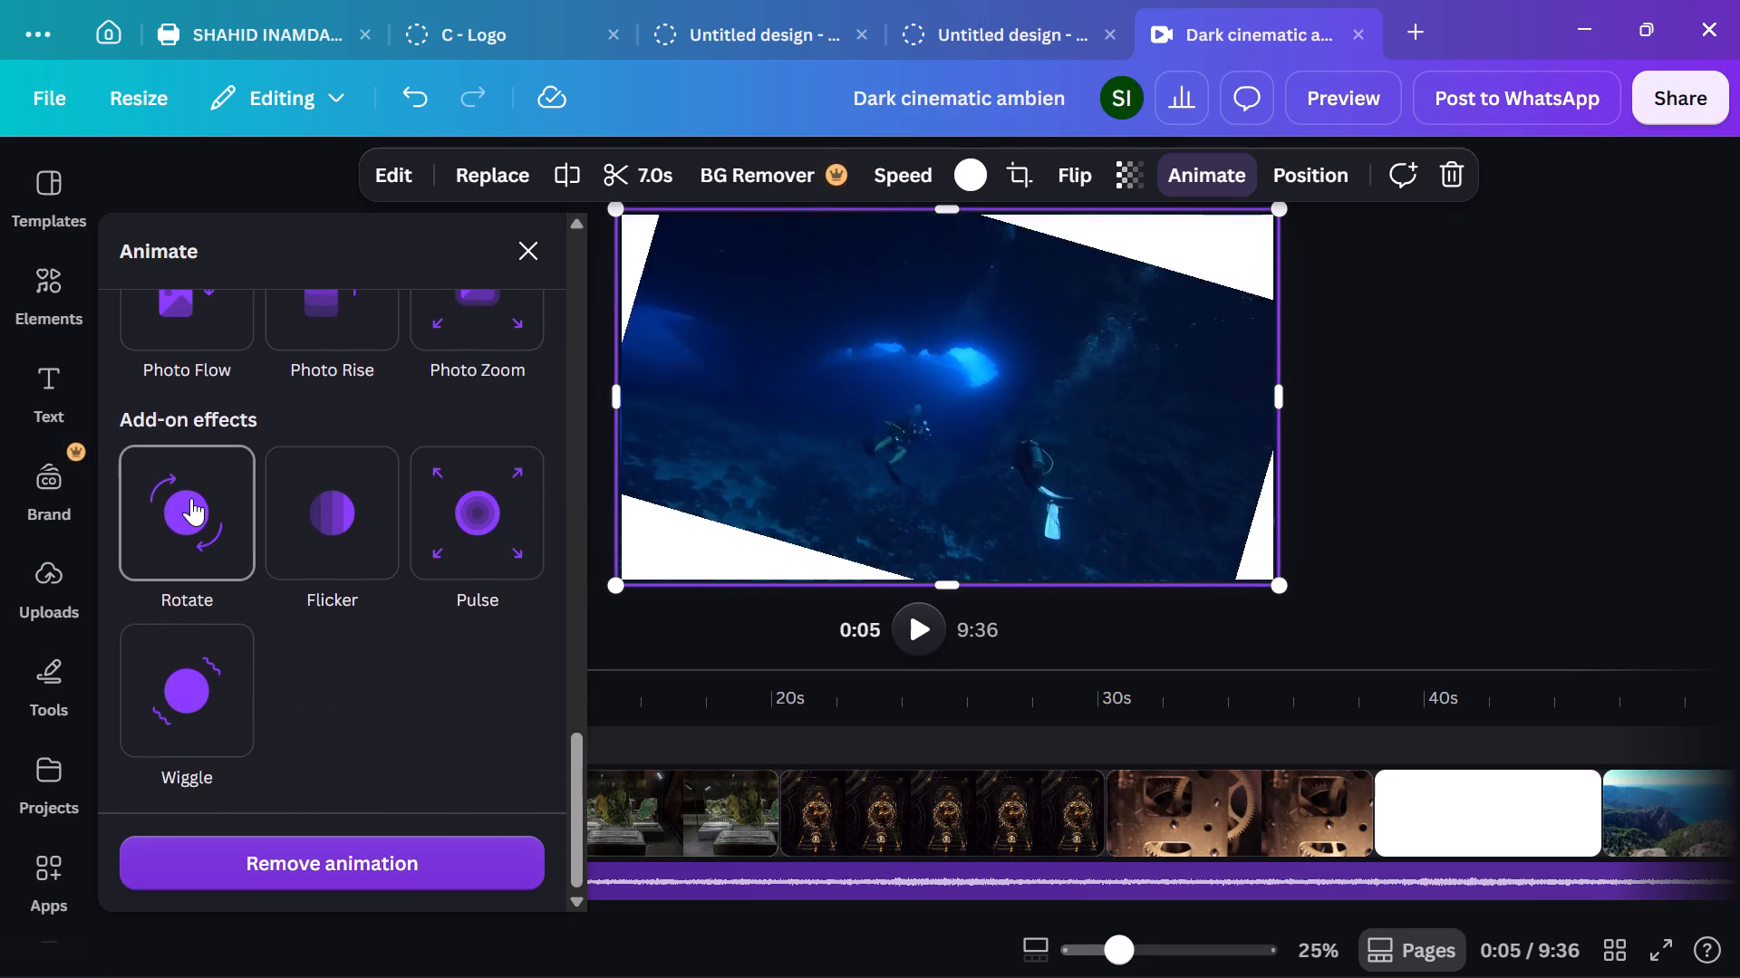
pyautogui.scroll(18, 191, 498)
pyautogui.scroll(-2, 191, 498)
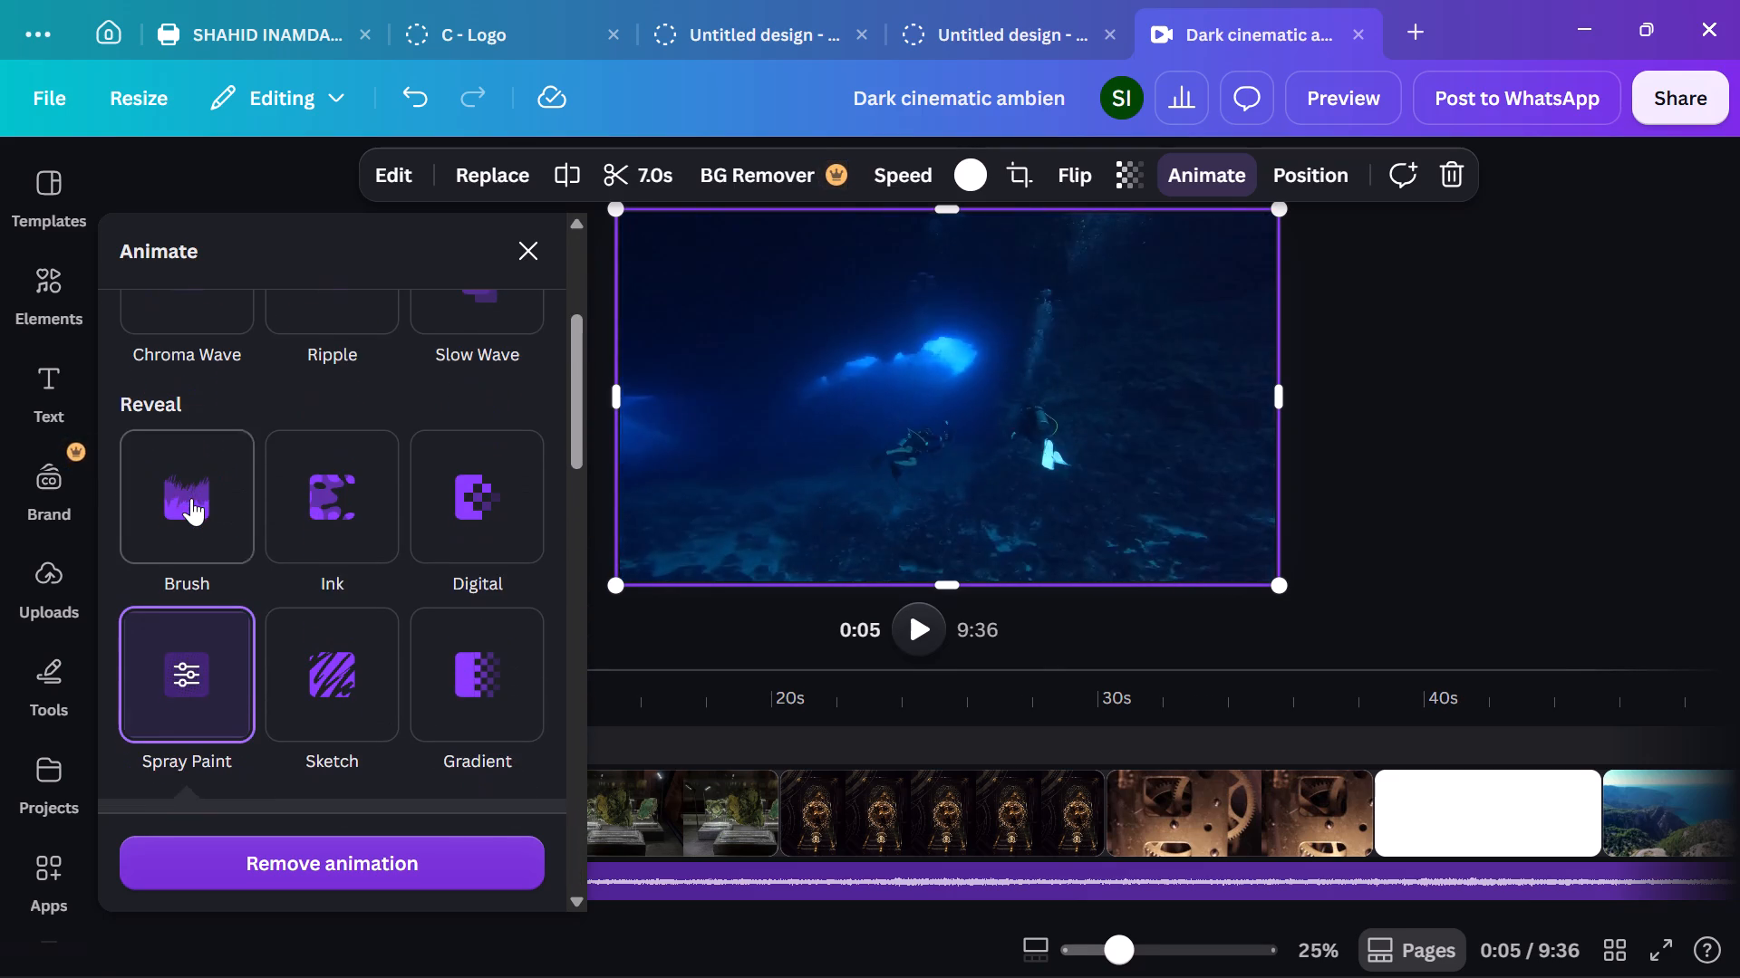
pyautogui.scroll(-6, 191, 498)
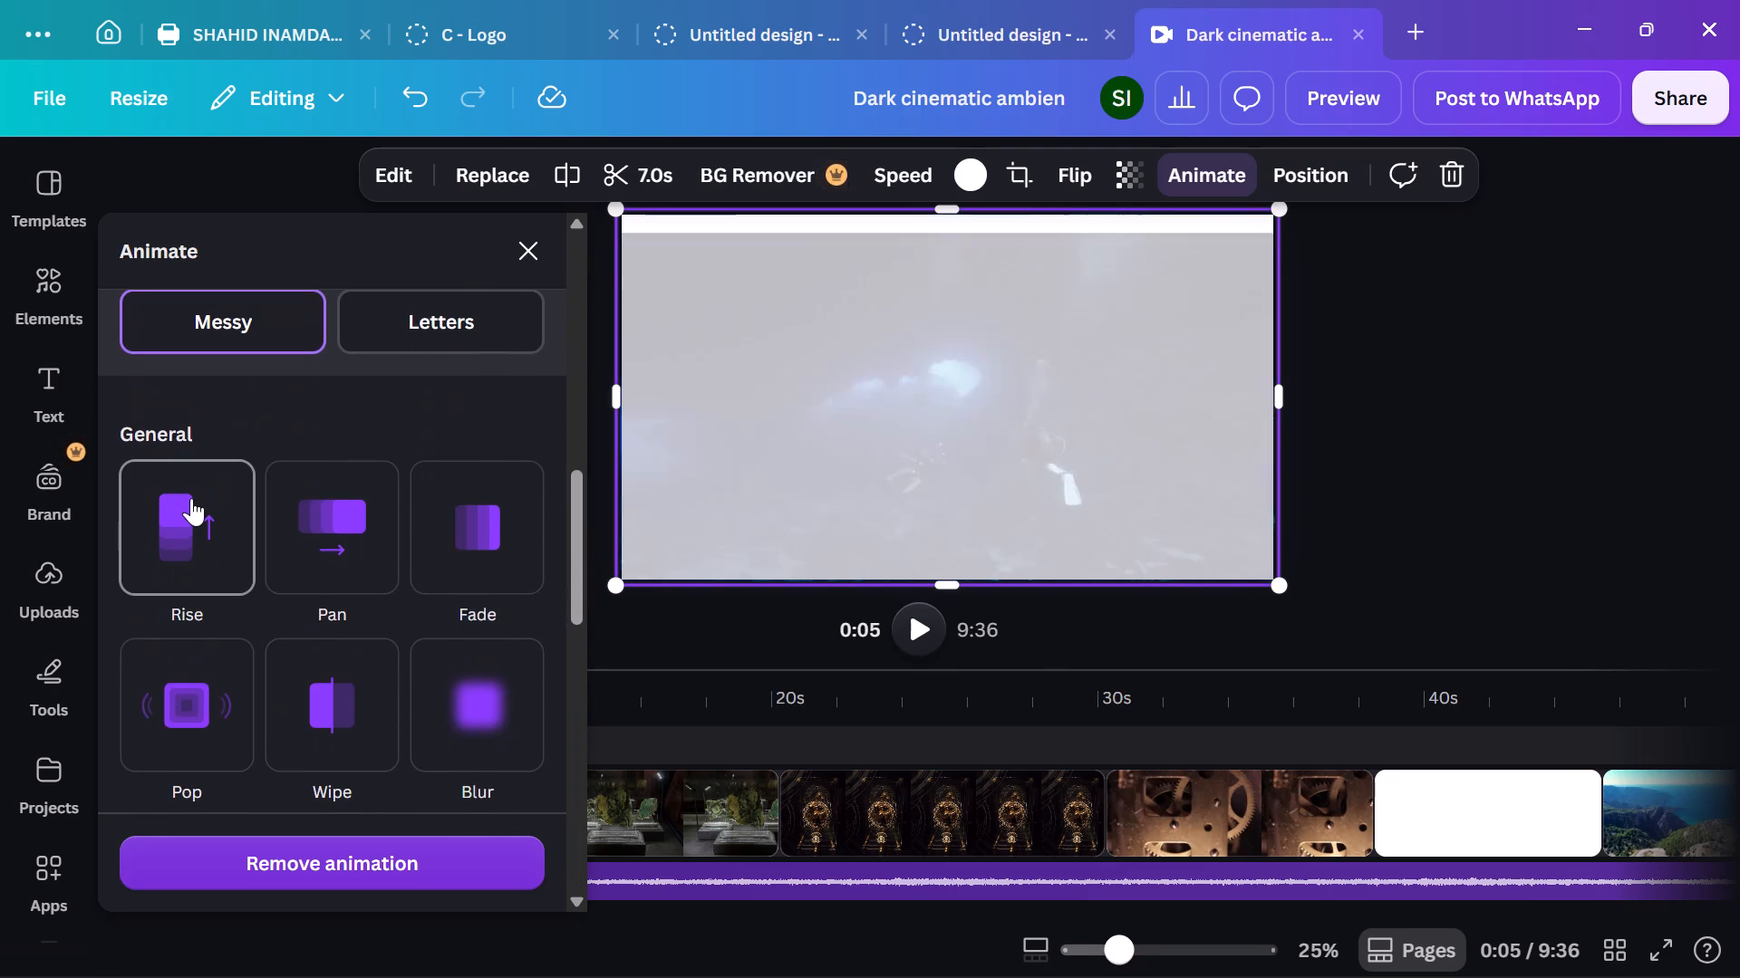
pyautogui.scroll(-7, 191, 498)
pyautogui.scroll(1, 191, 498)
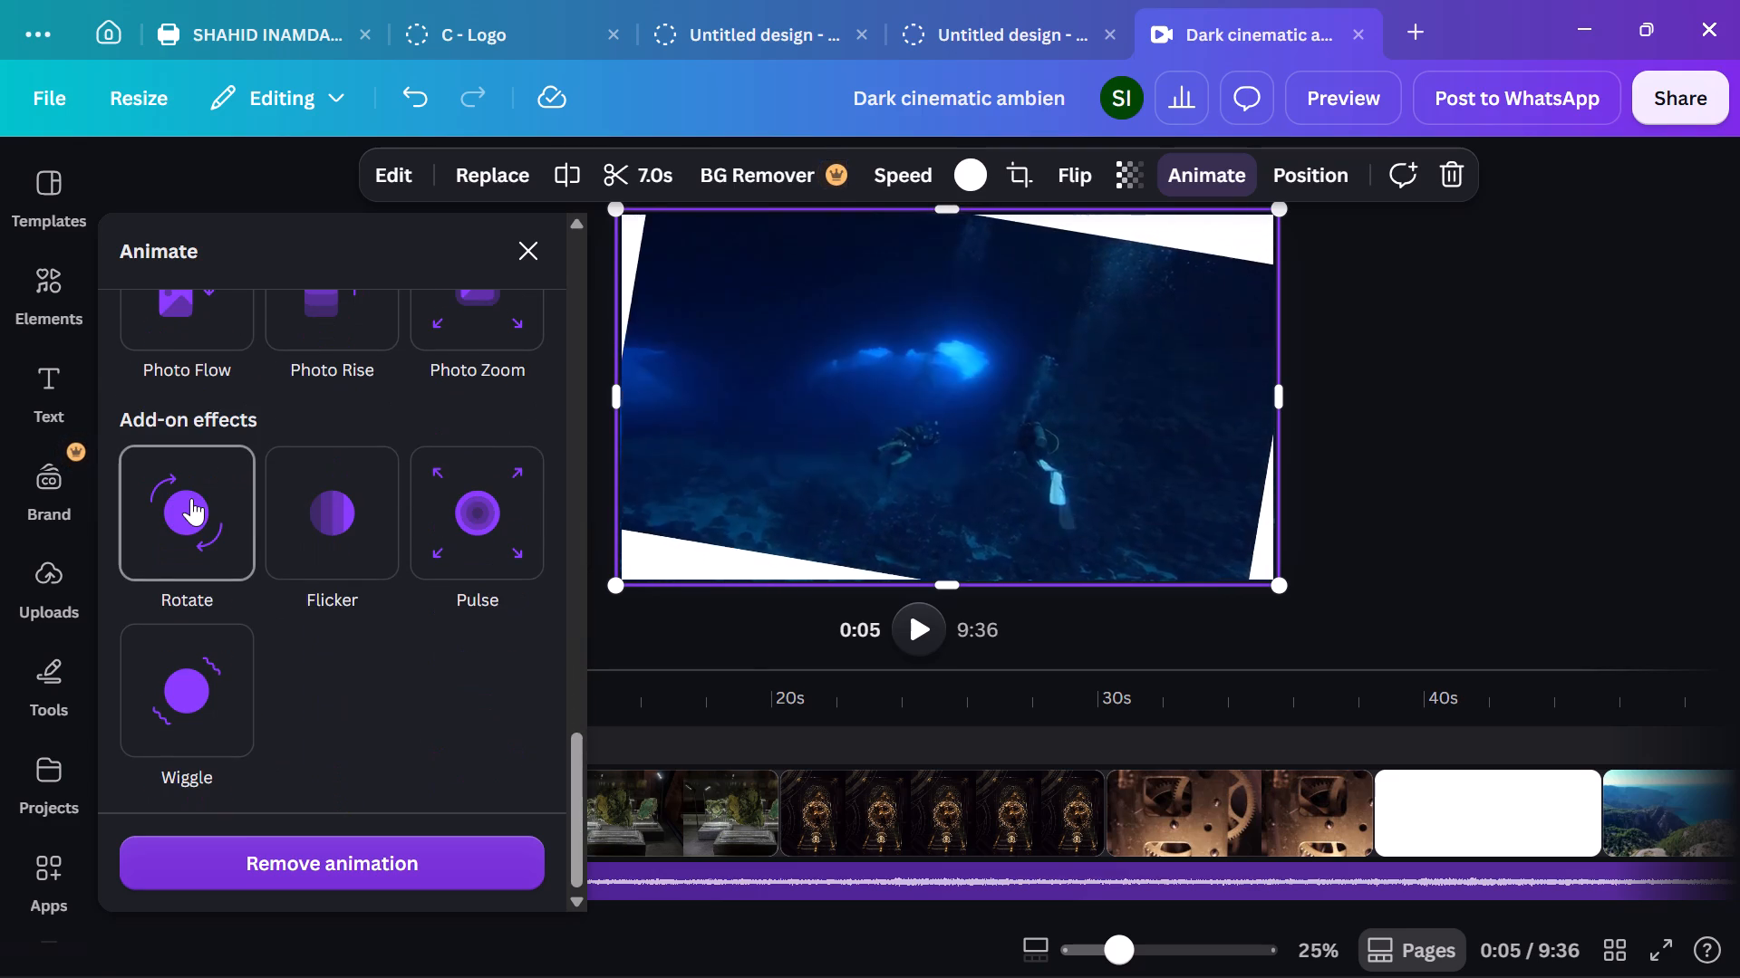
pyautogui.scroll(1, 191, 498)
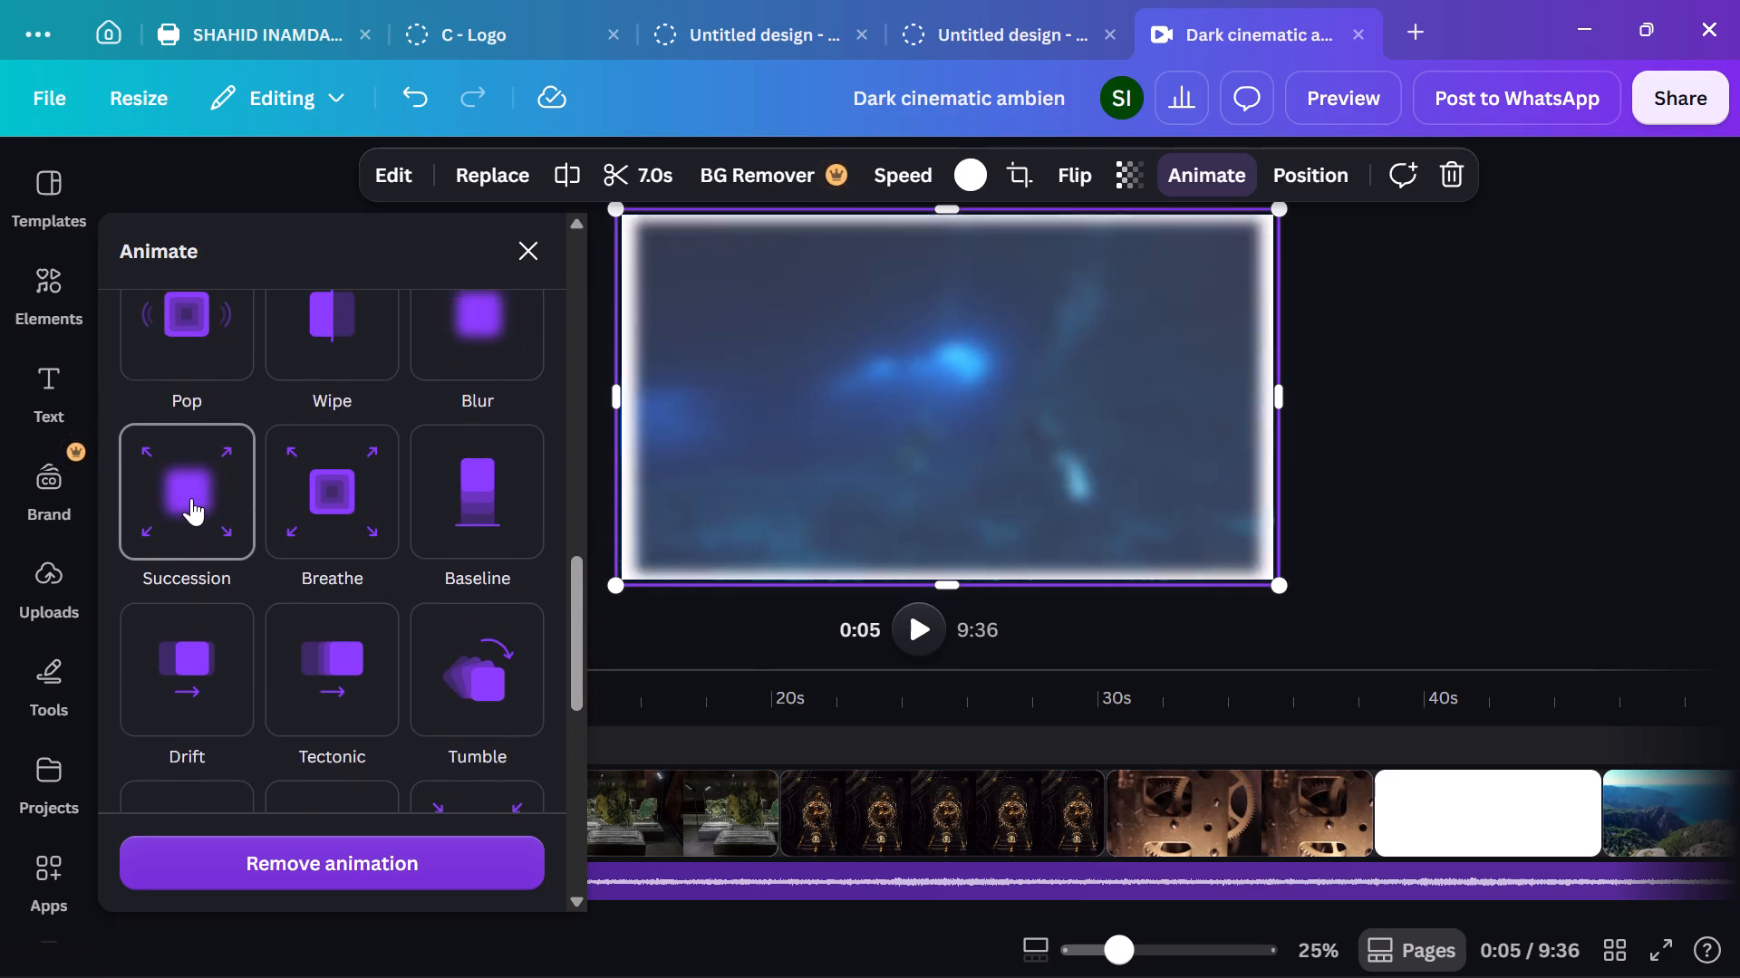
pyautogui.scroll(2, 191, 498)
pyautogui.click(436, 565)
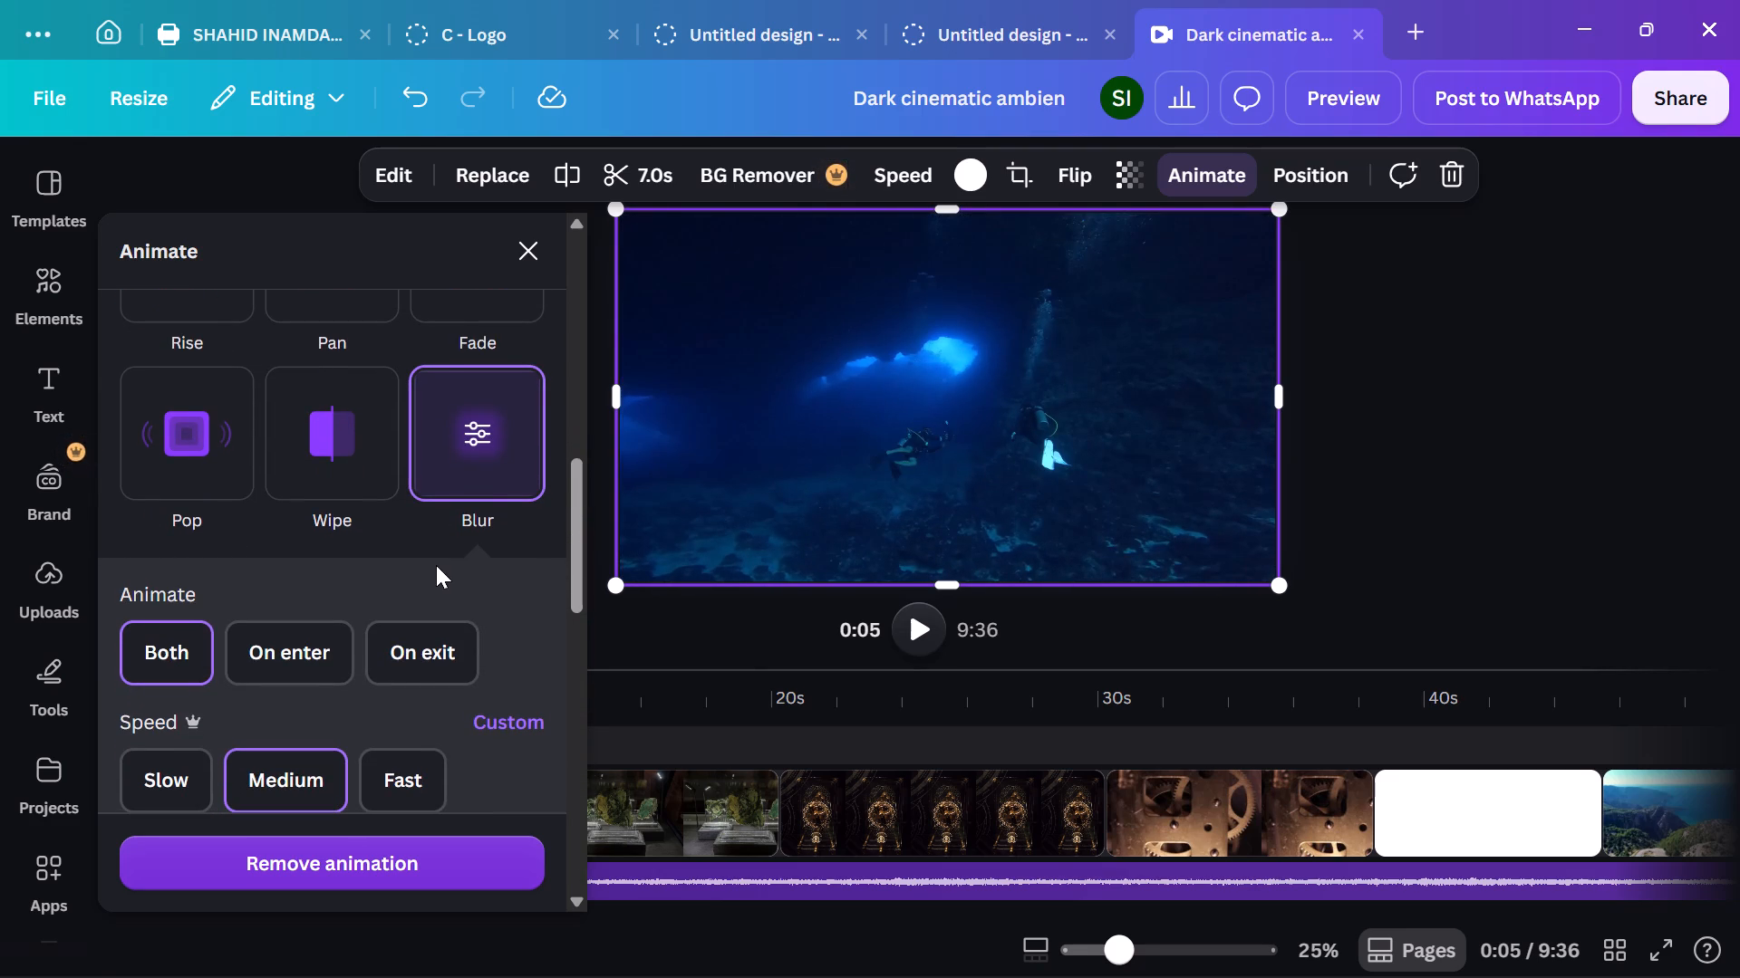
# Play the video on from the opening clip to check it, and deselect the clip.
pyautogui.click(902, 624)
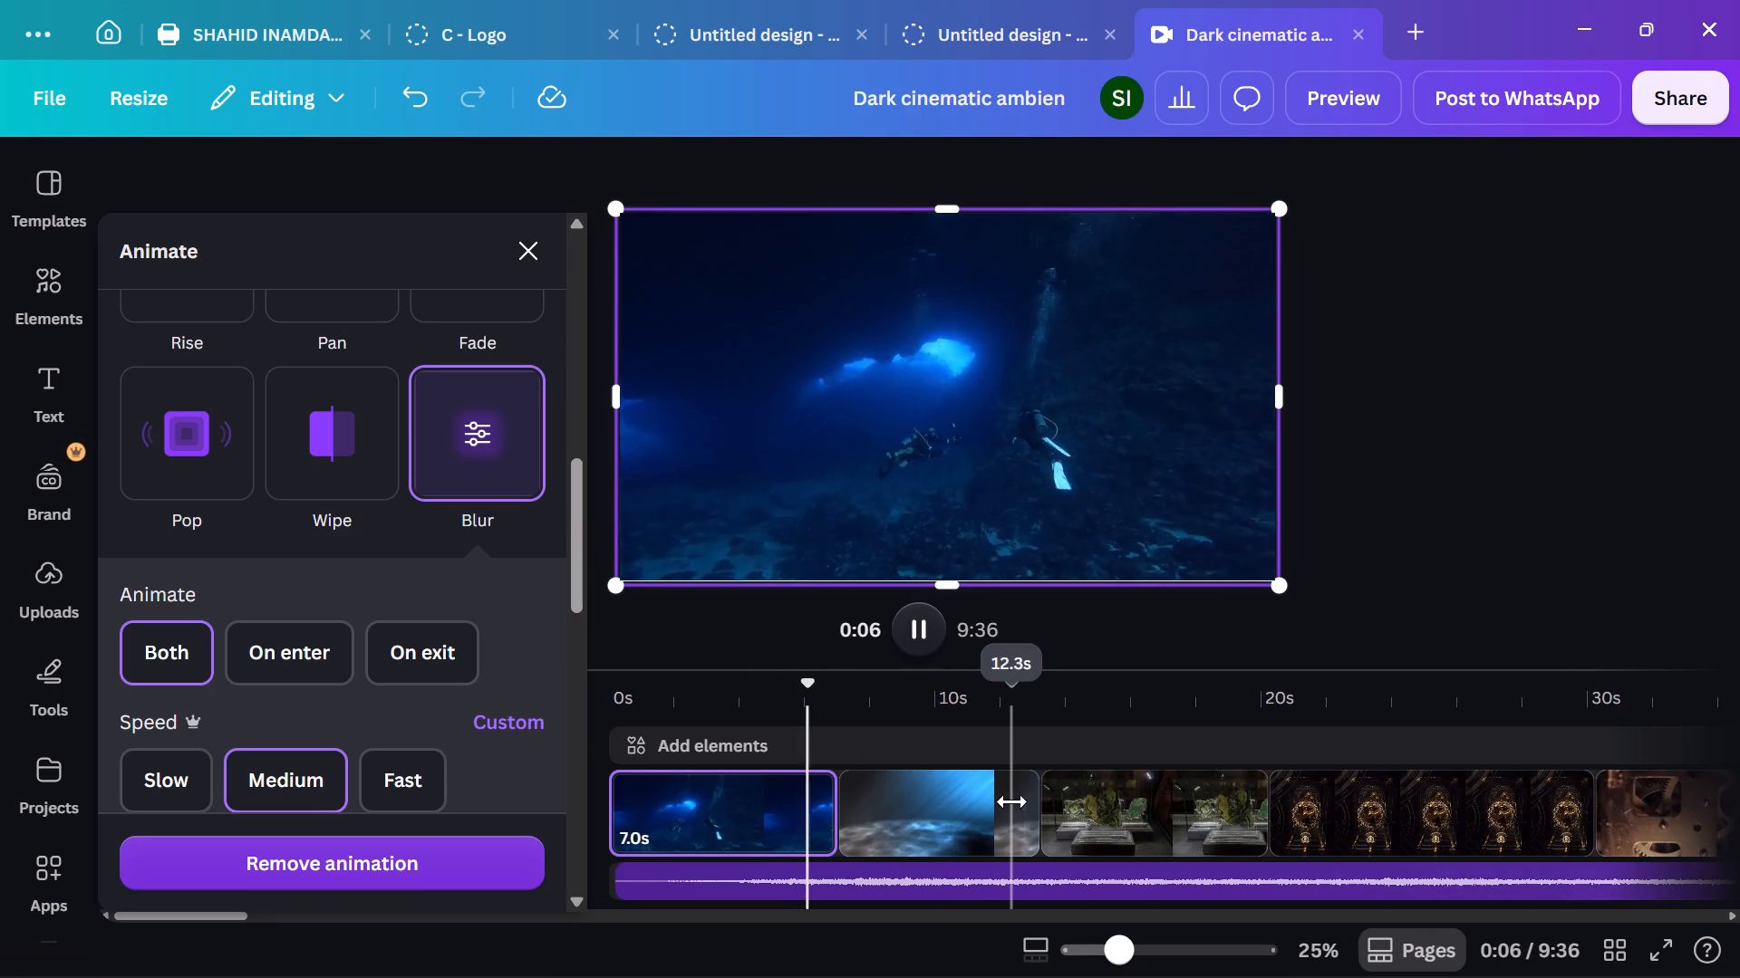
pyautogui.hscroll(5, 1012, 801)
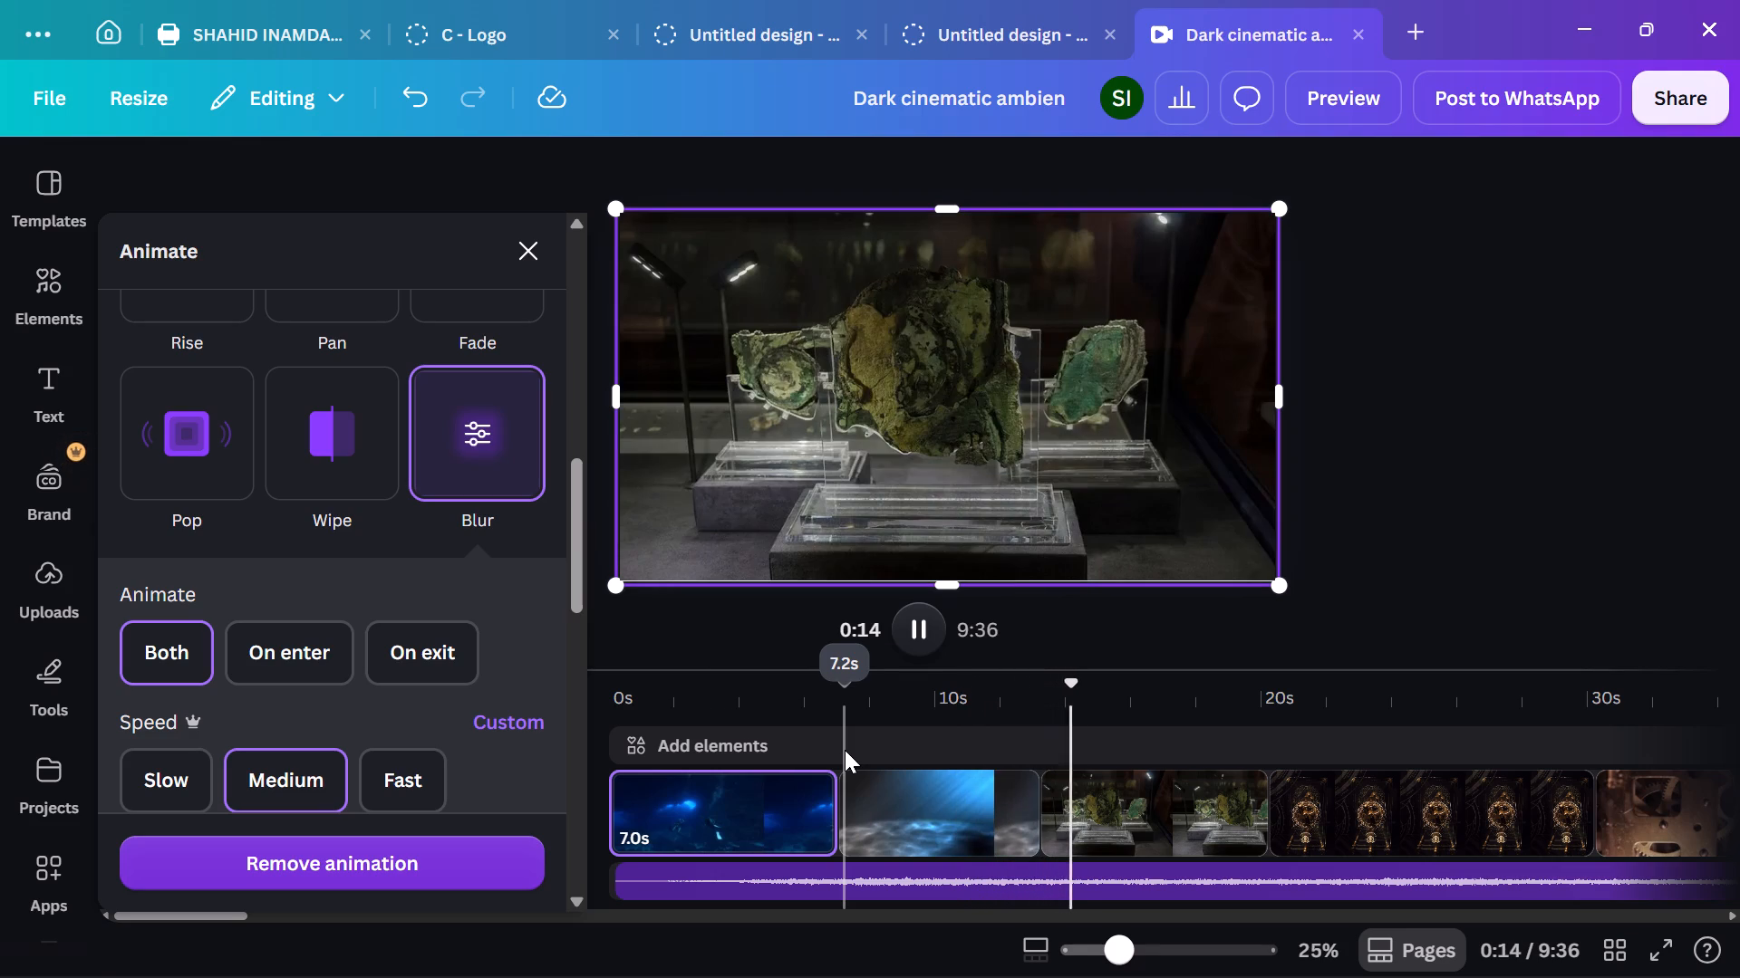
pyautogui.moveTo(792, 744); pyautogui.dragTo(661, 736)
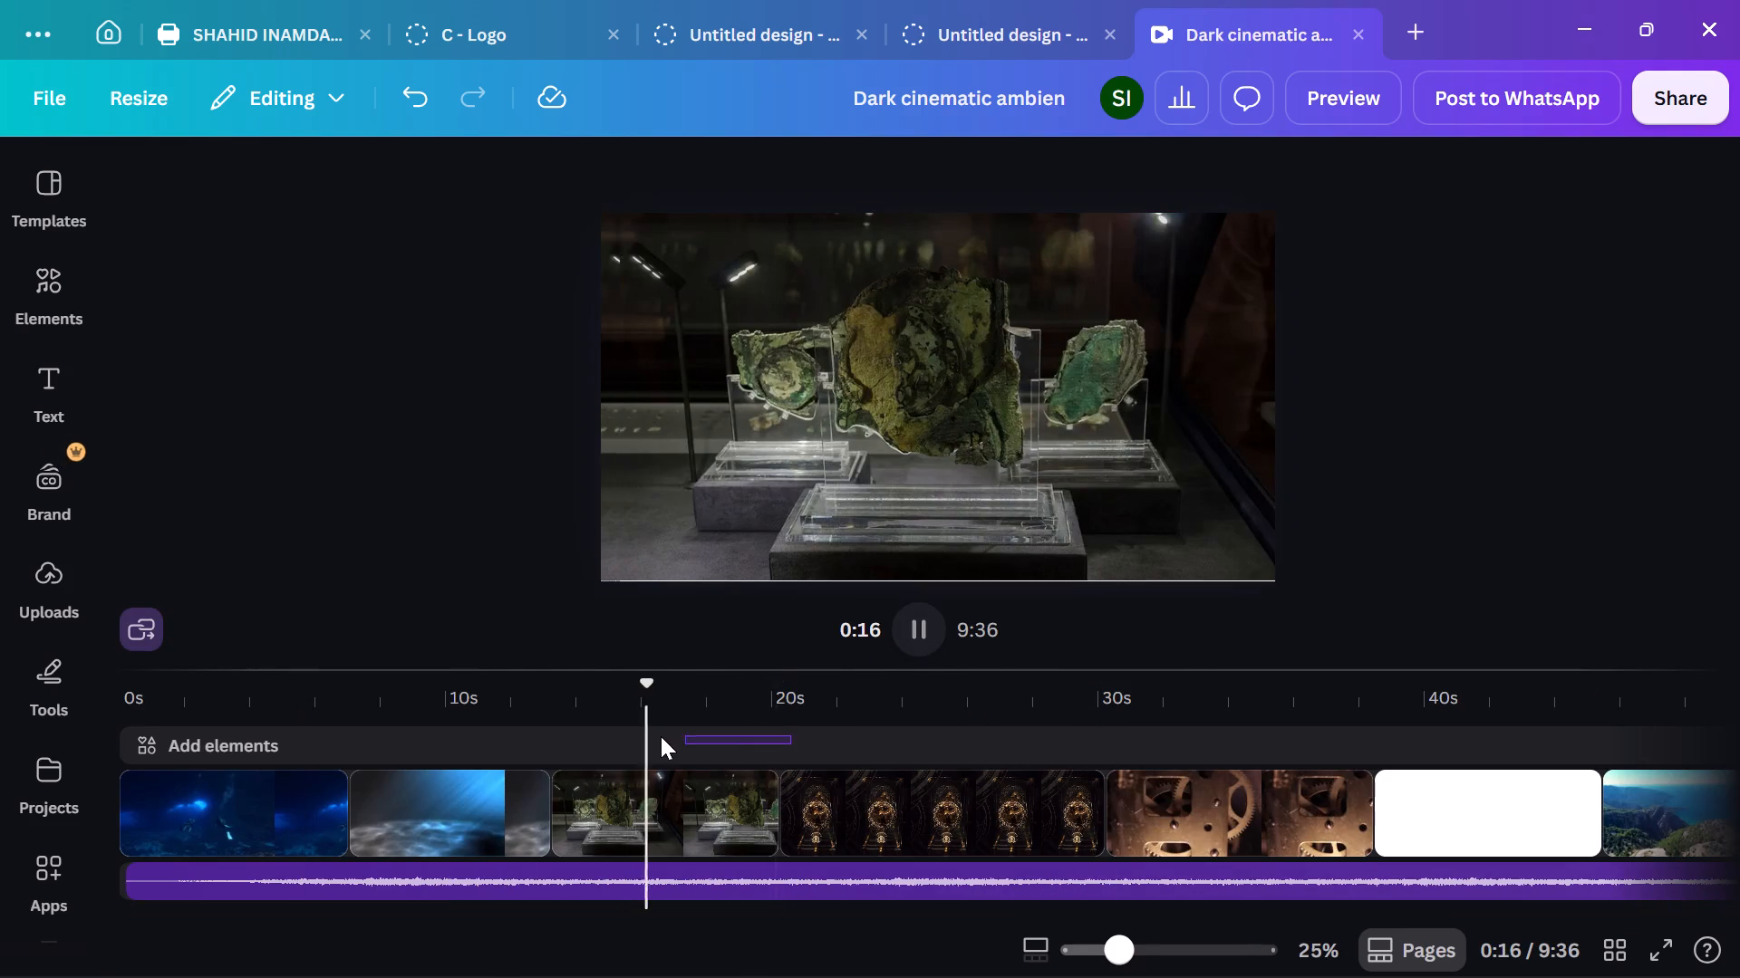
pyautogui.moveTo(661, 736); pyautogui.dragTo(659, 736)
pyautogui.click(694, 739)
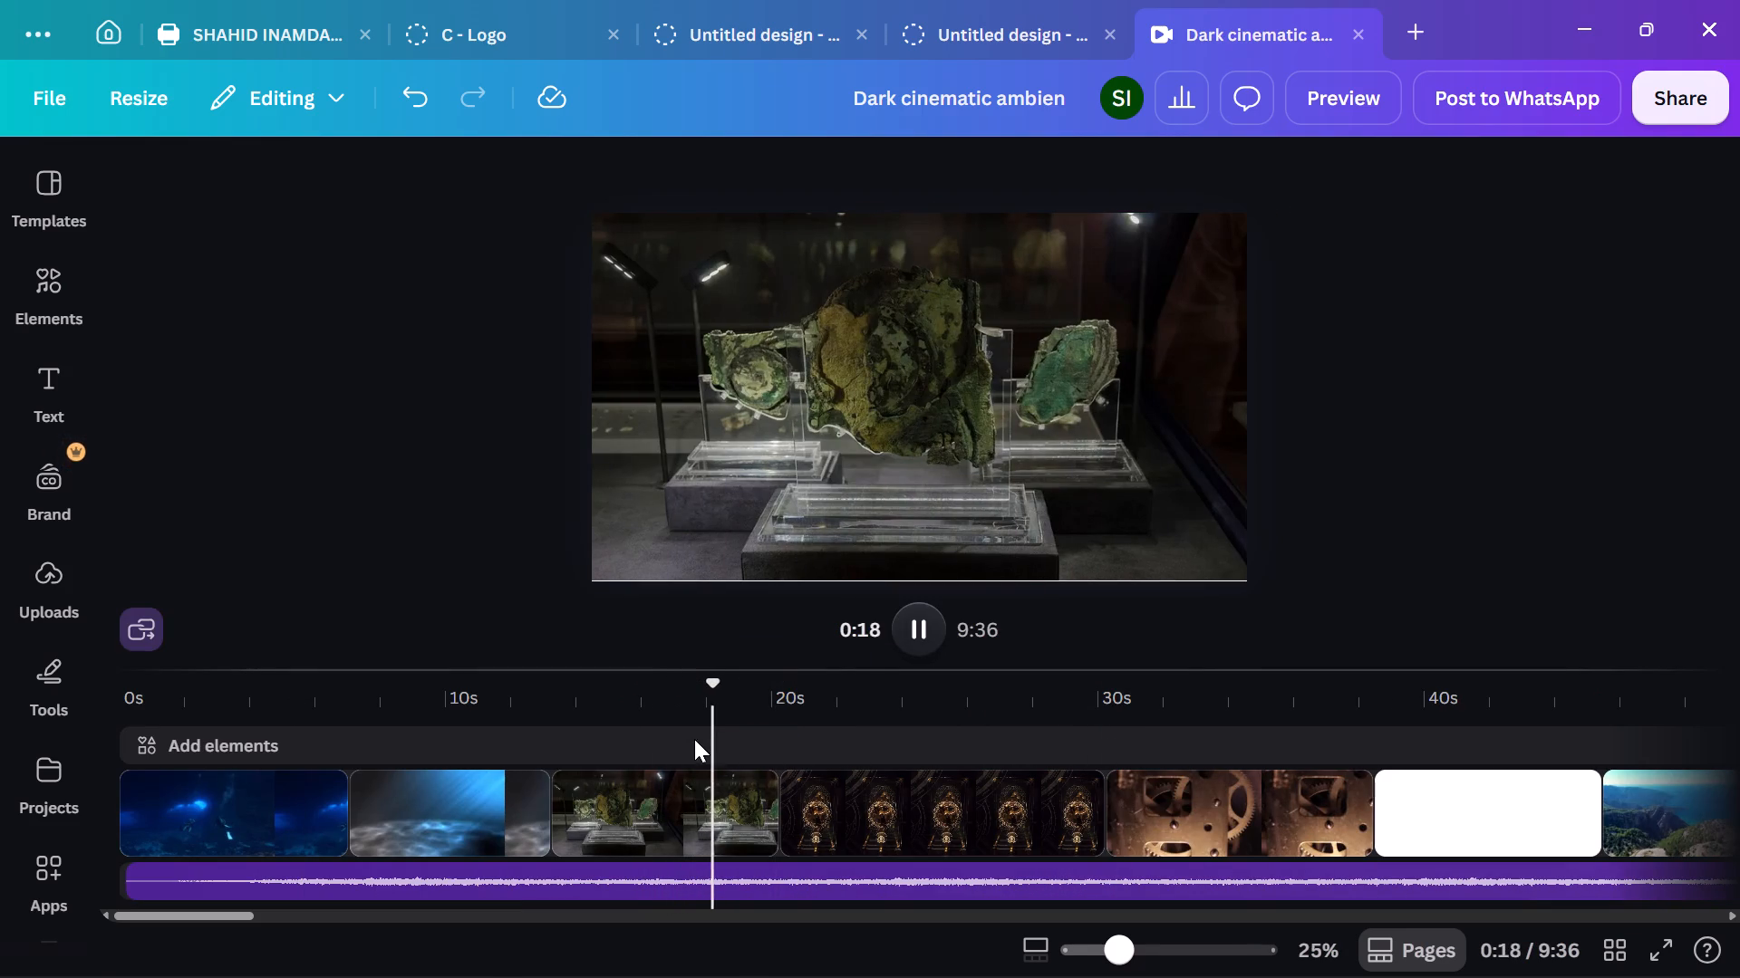
# Stop the playback and return the playhead to the start of the timeline.
pyautogui.click(278, 712)
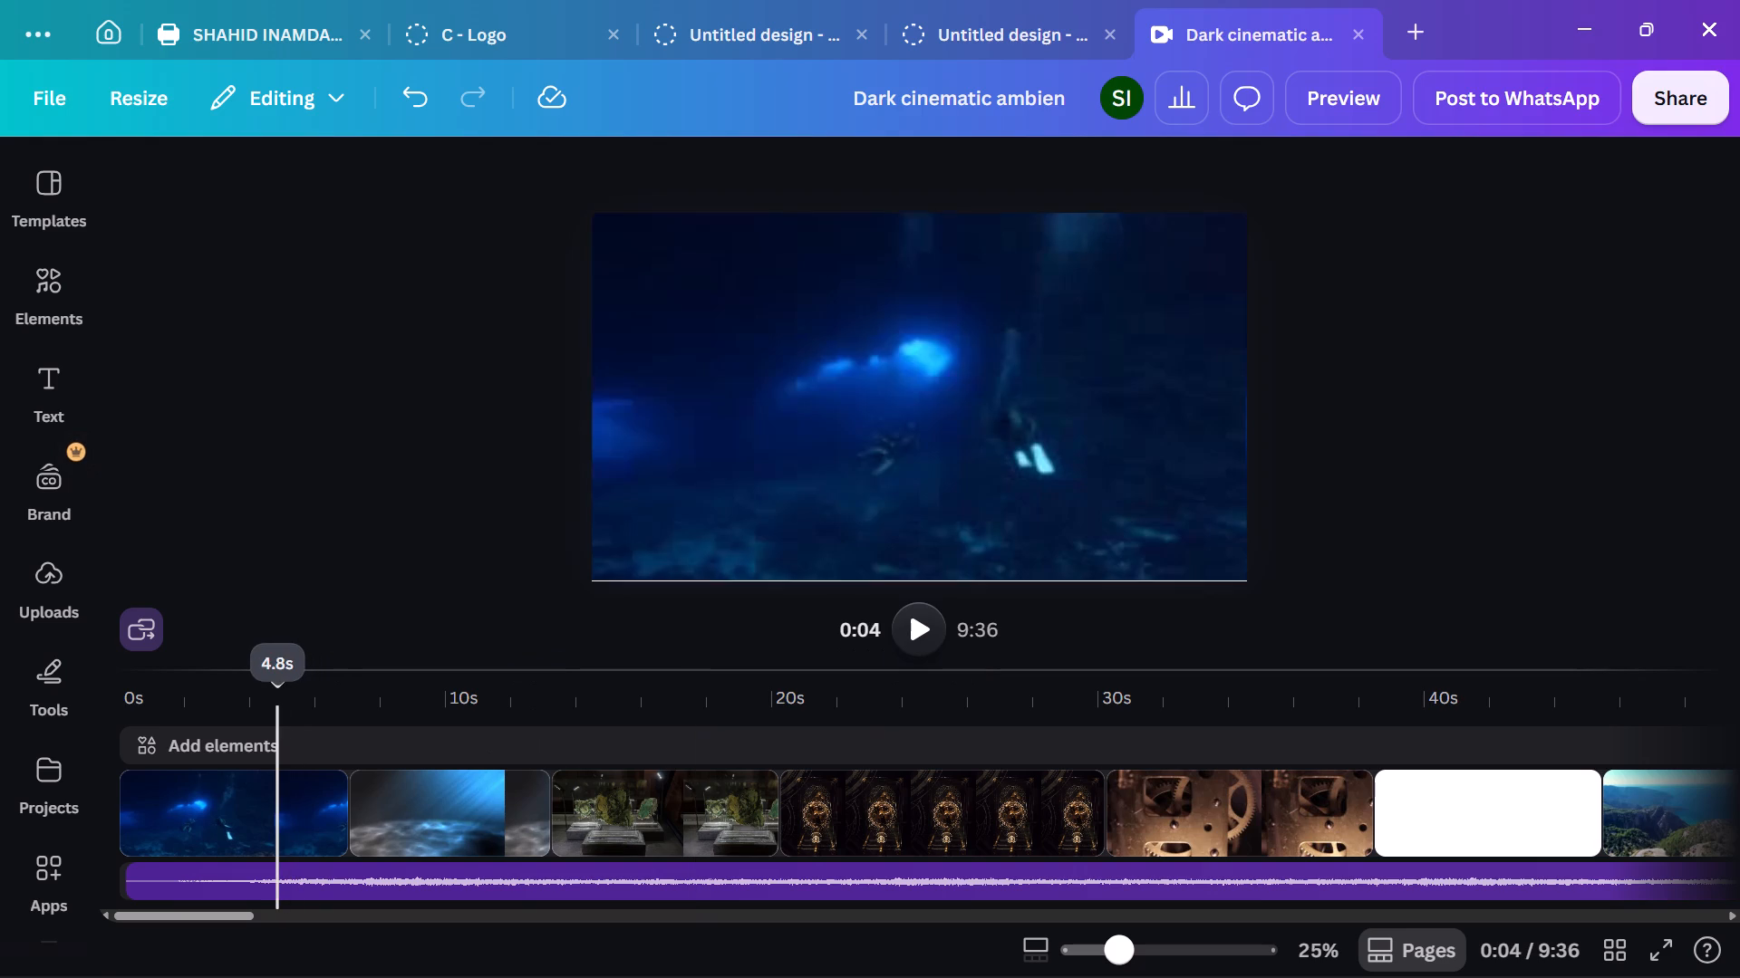
pyautogui.hscroll(3, 332, 747)
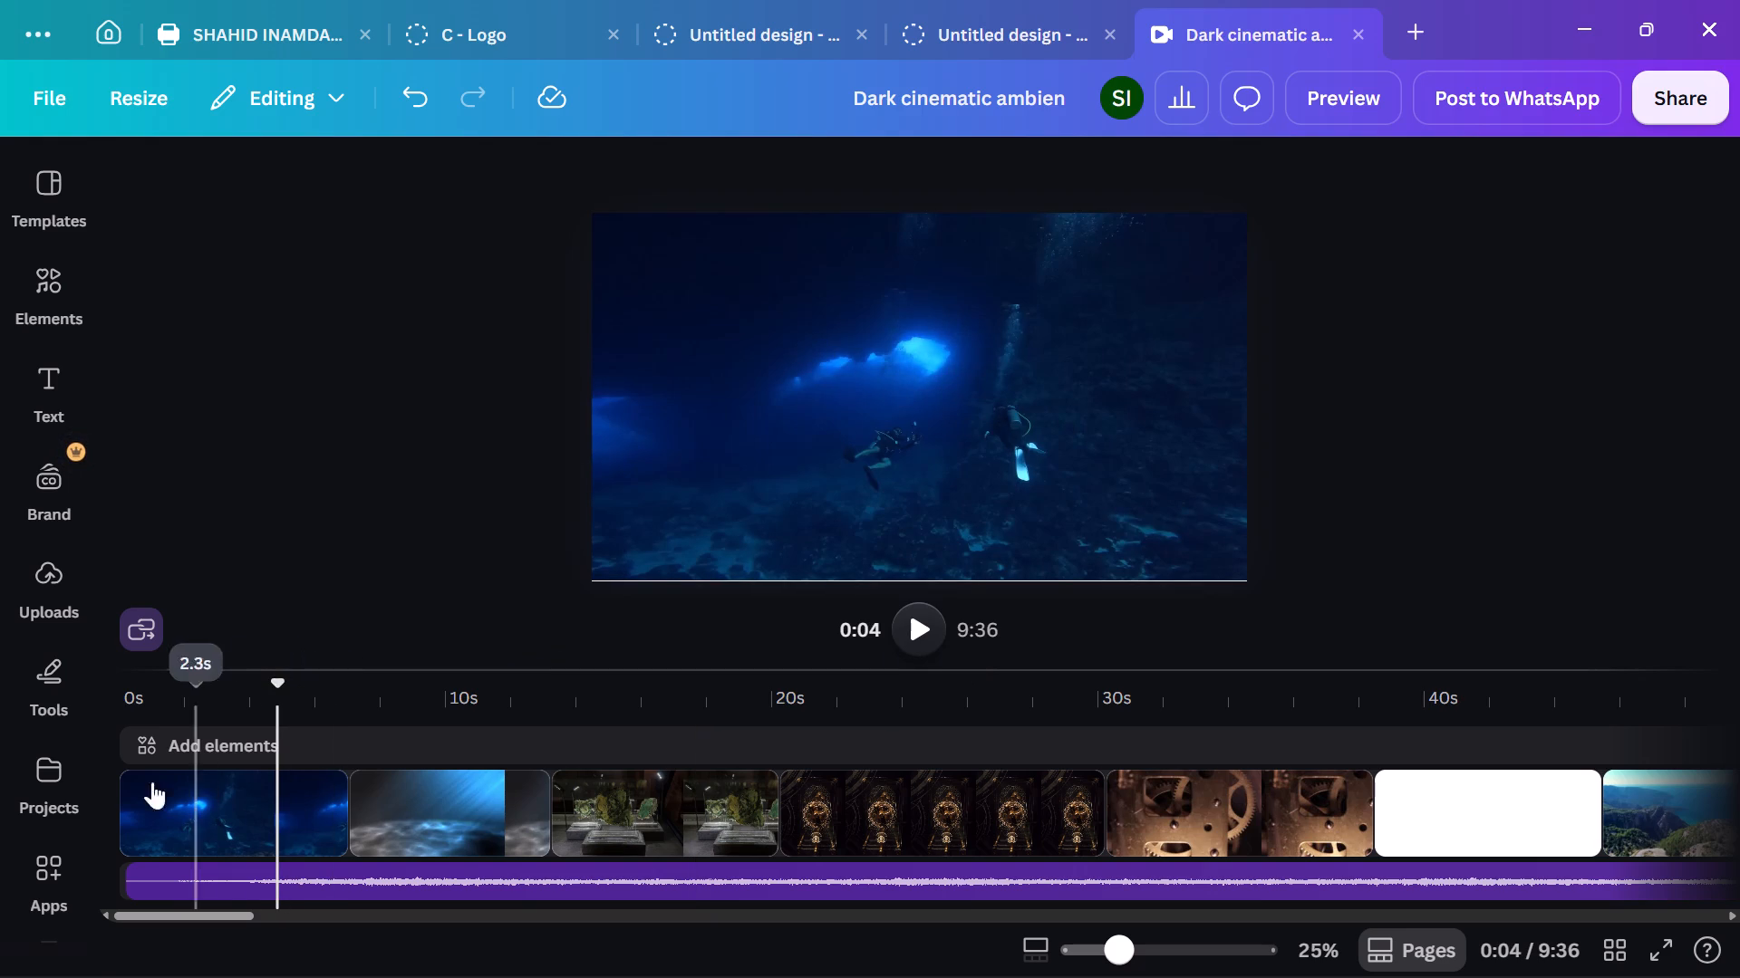
pyautogui.click(129, 761)
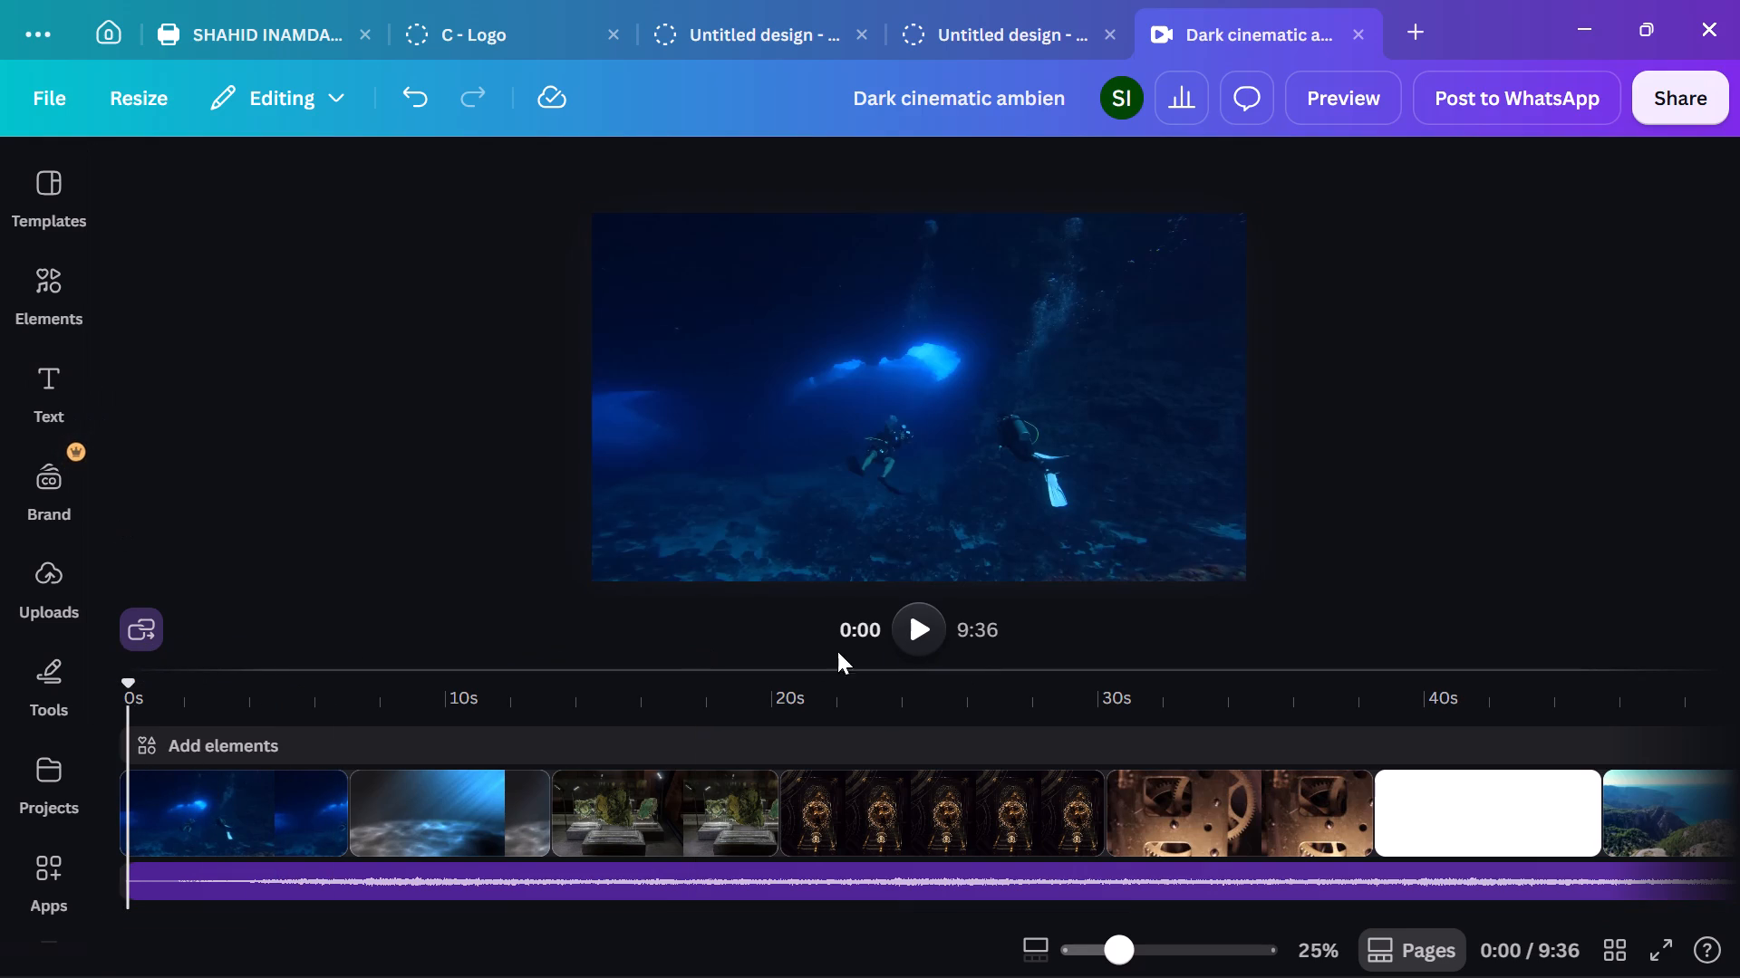
# Play the video from the start to check the opening divers clip's animation.
pyautogui.click(909, 636)
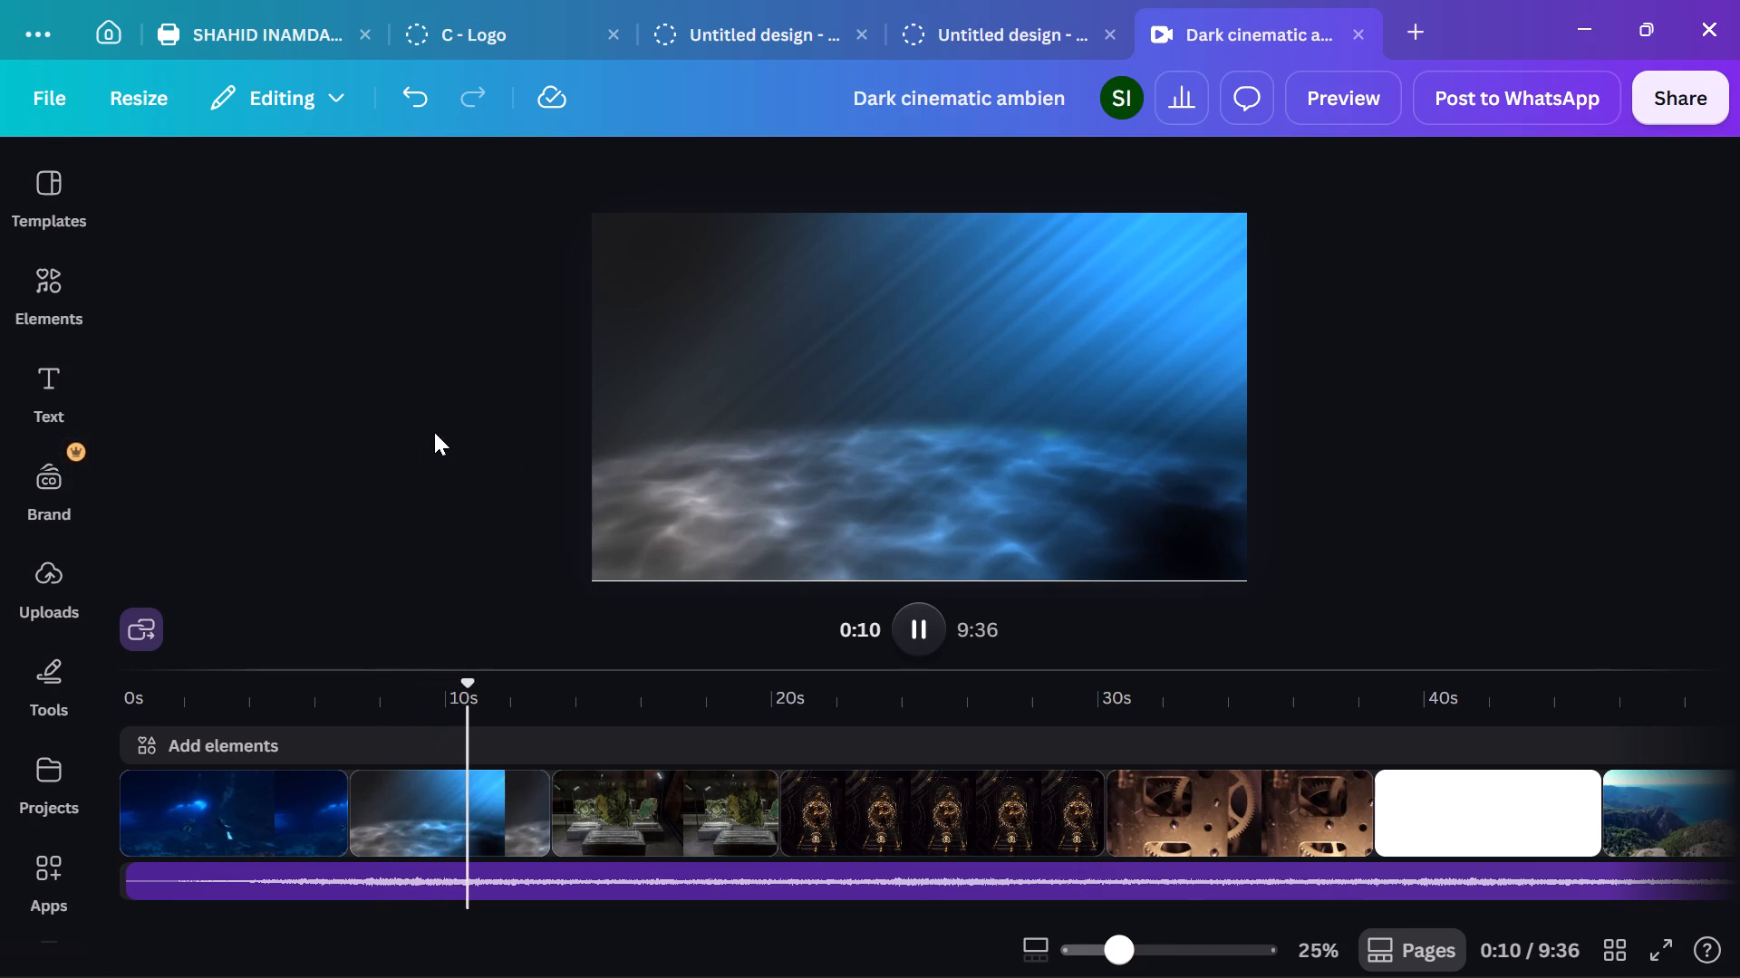
# Set the opening divers clip's Blur animation to run on enter only at Slow speed.
pyautogui.click(263, 820)
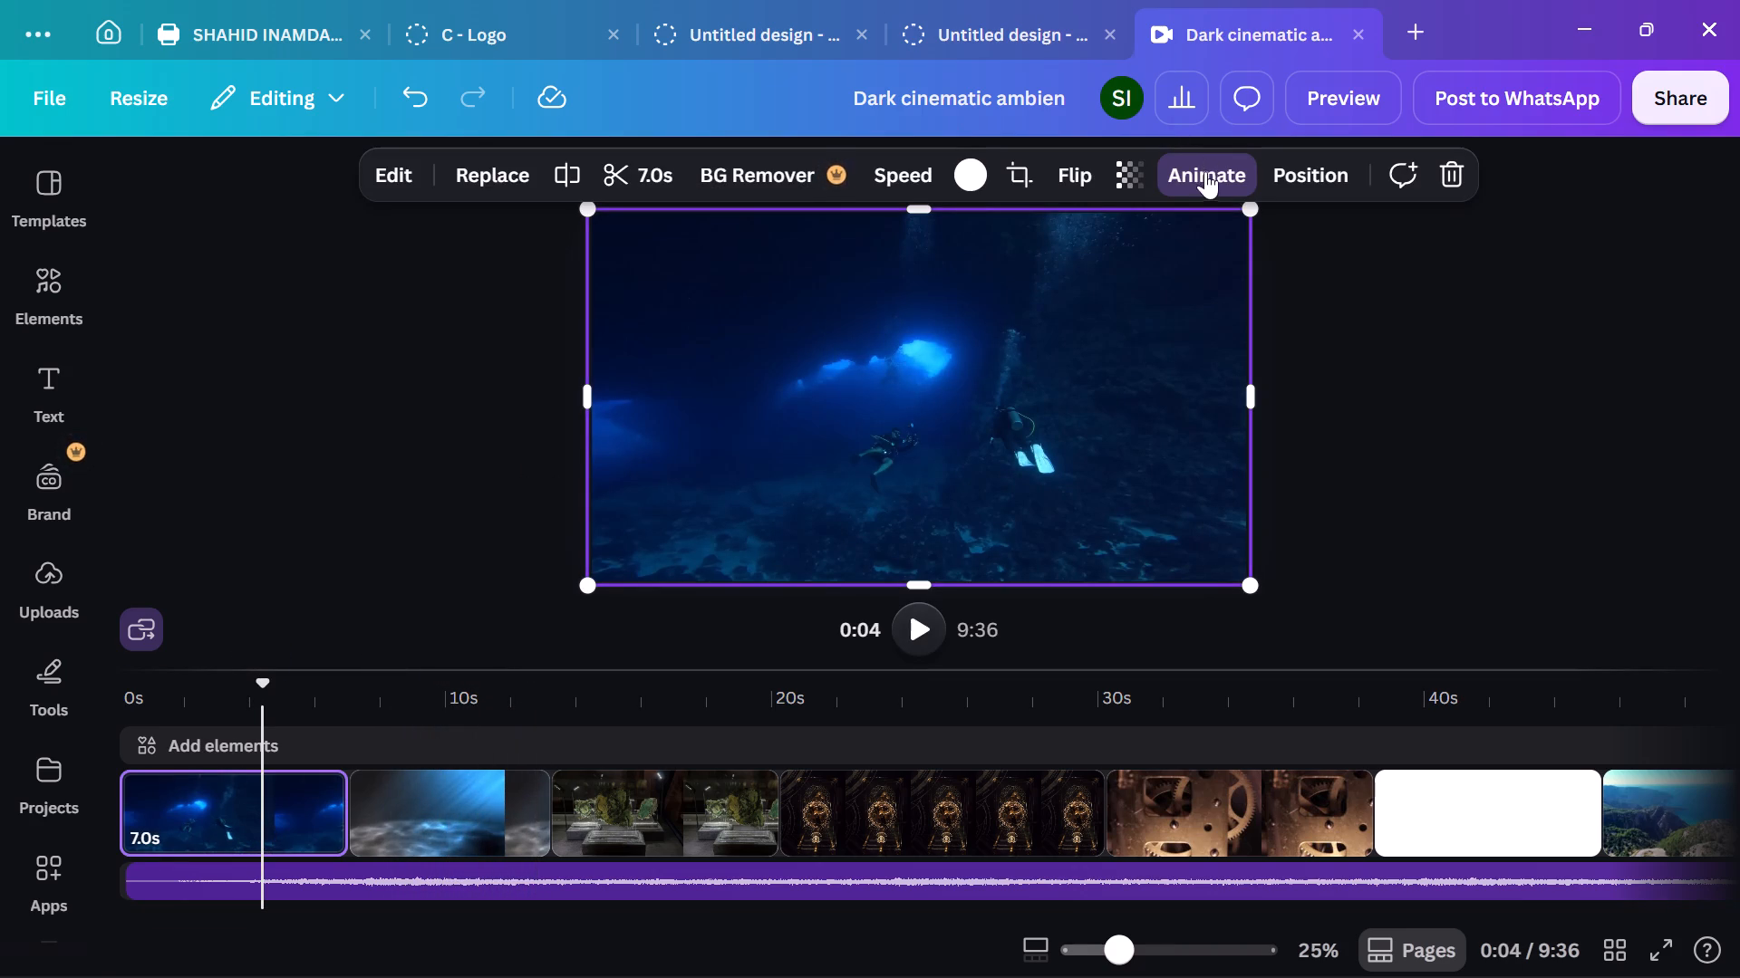
pyautogui.click(1203, 162)
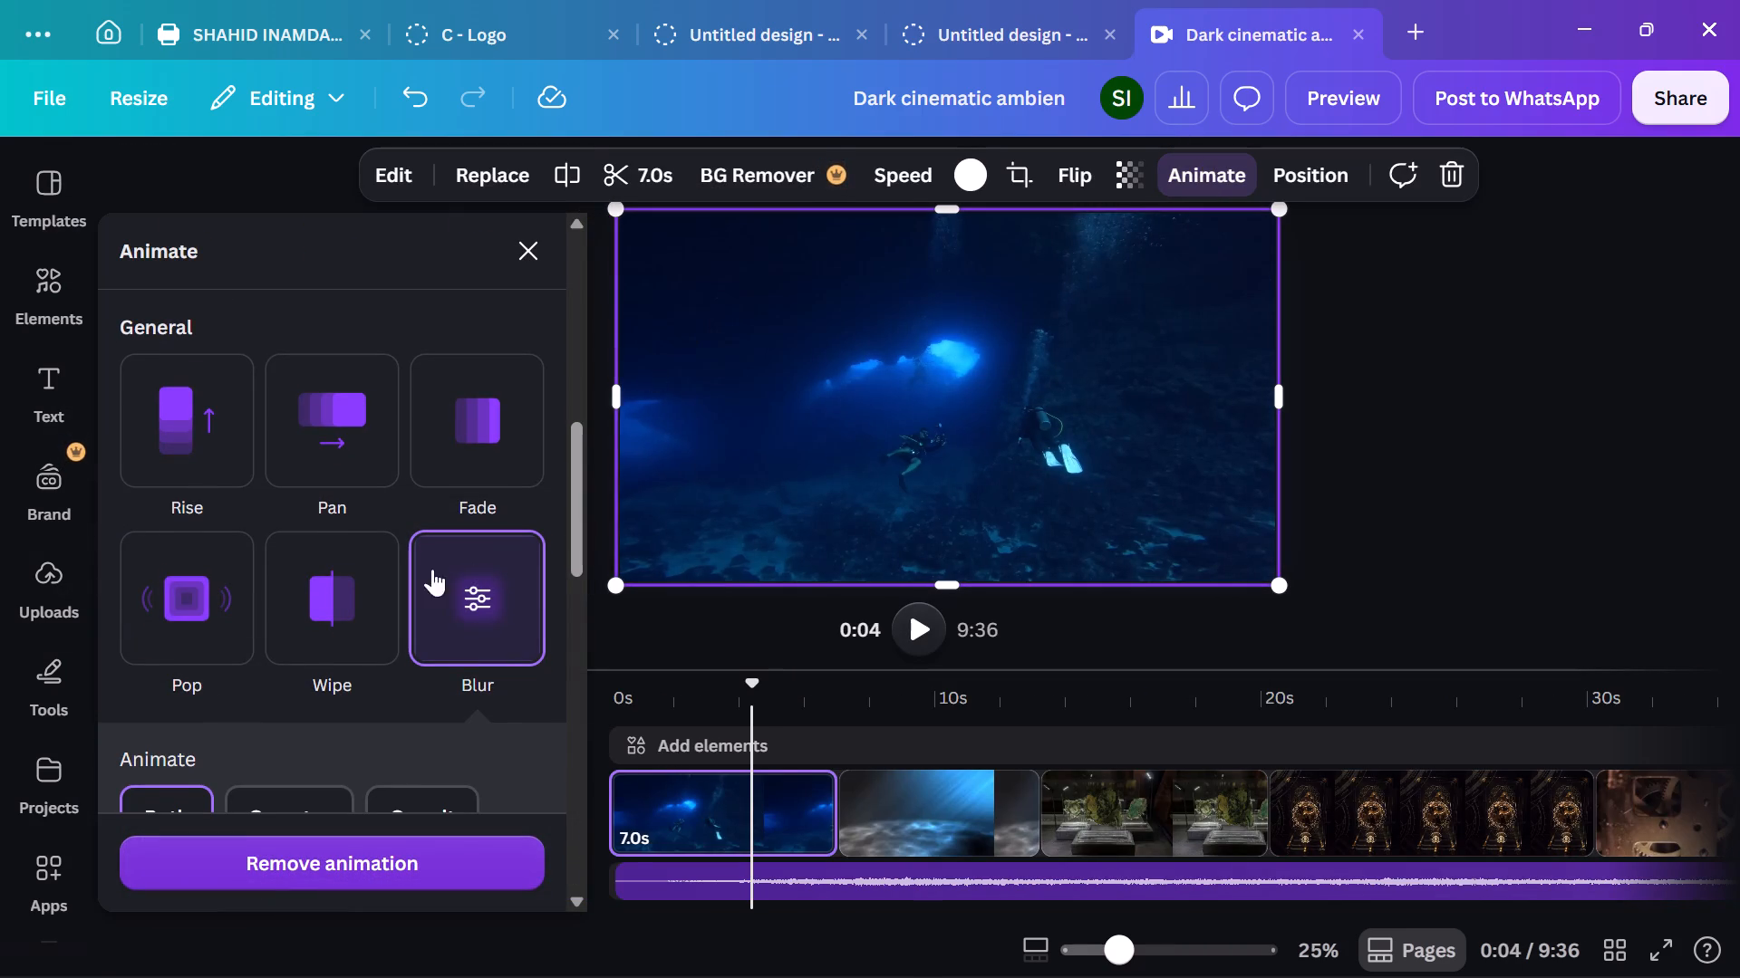
pyautogui.scroll(-2, 395, 558)
pyautogui.click(307, 581)
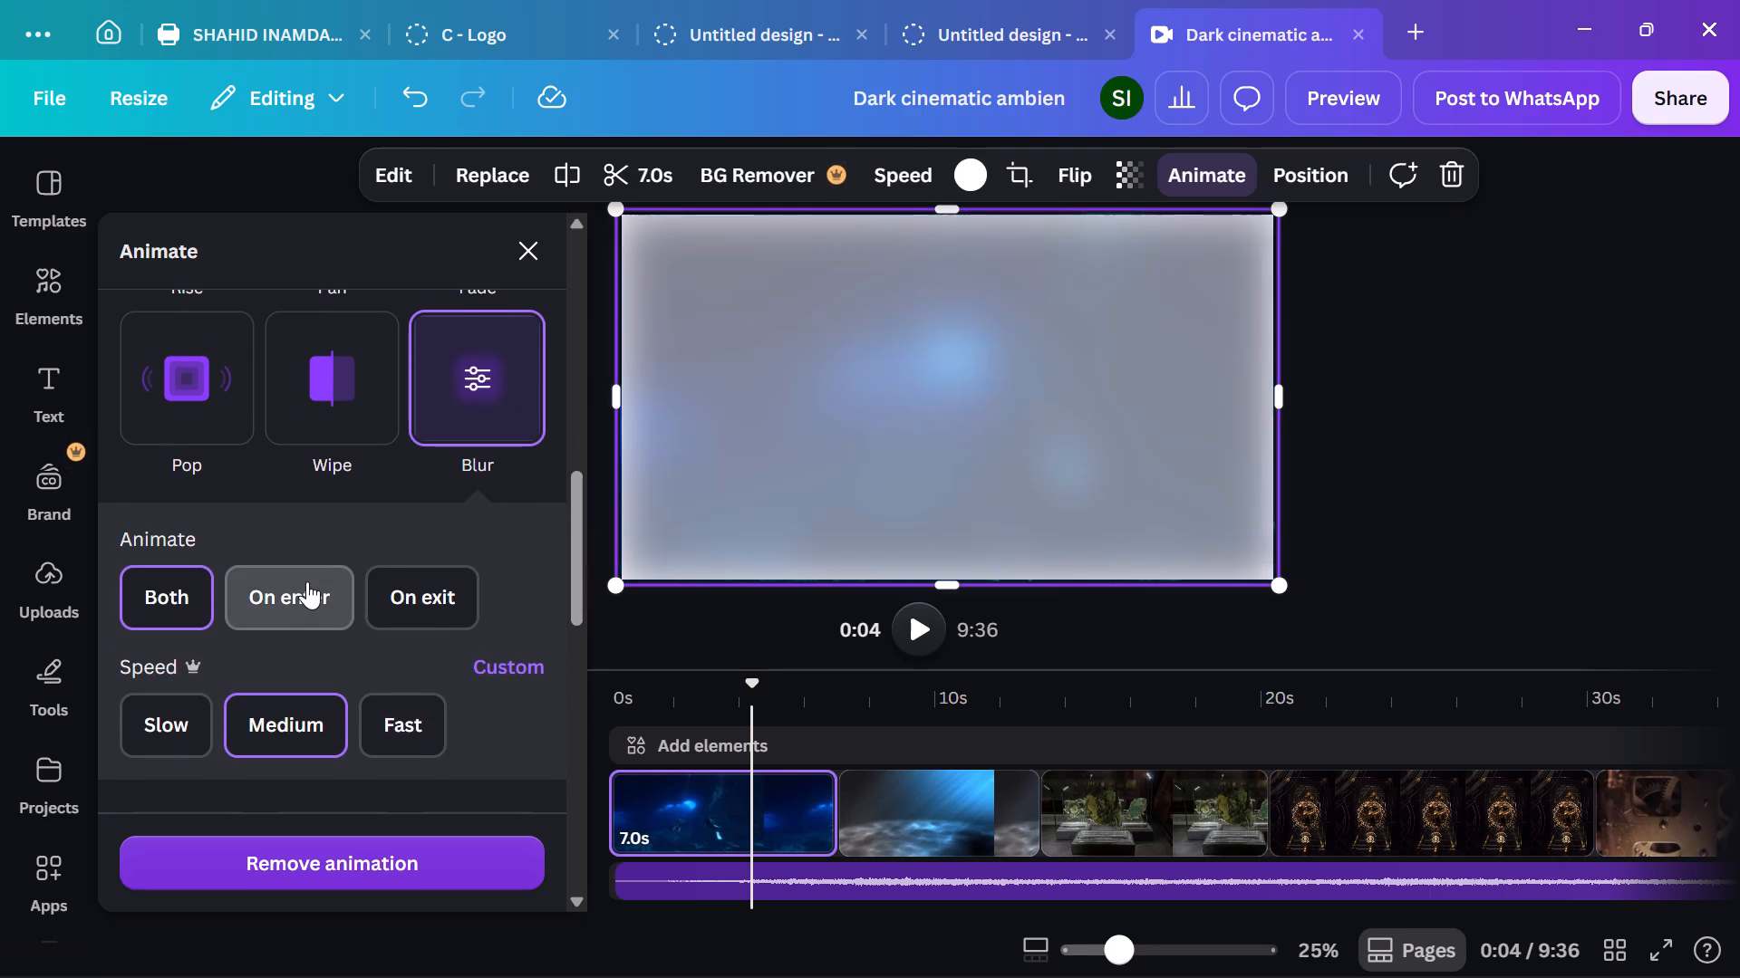
pyautogui.click(204, 722)
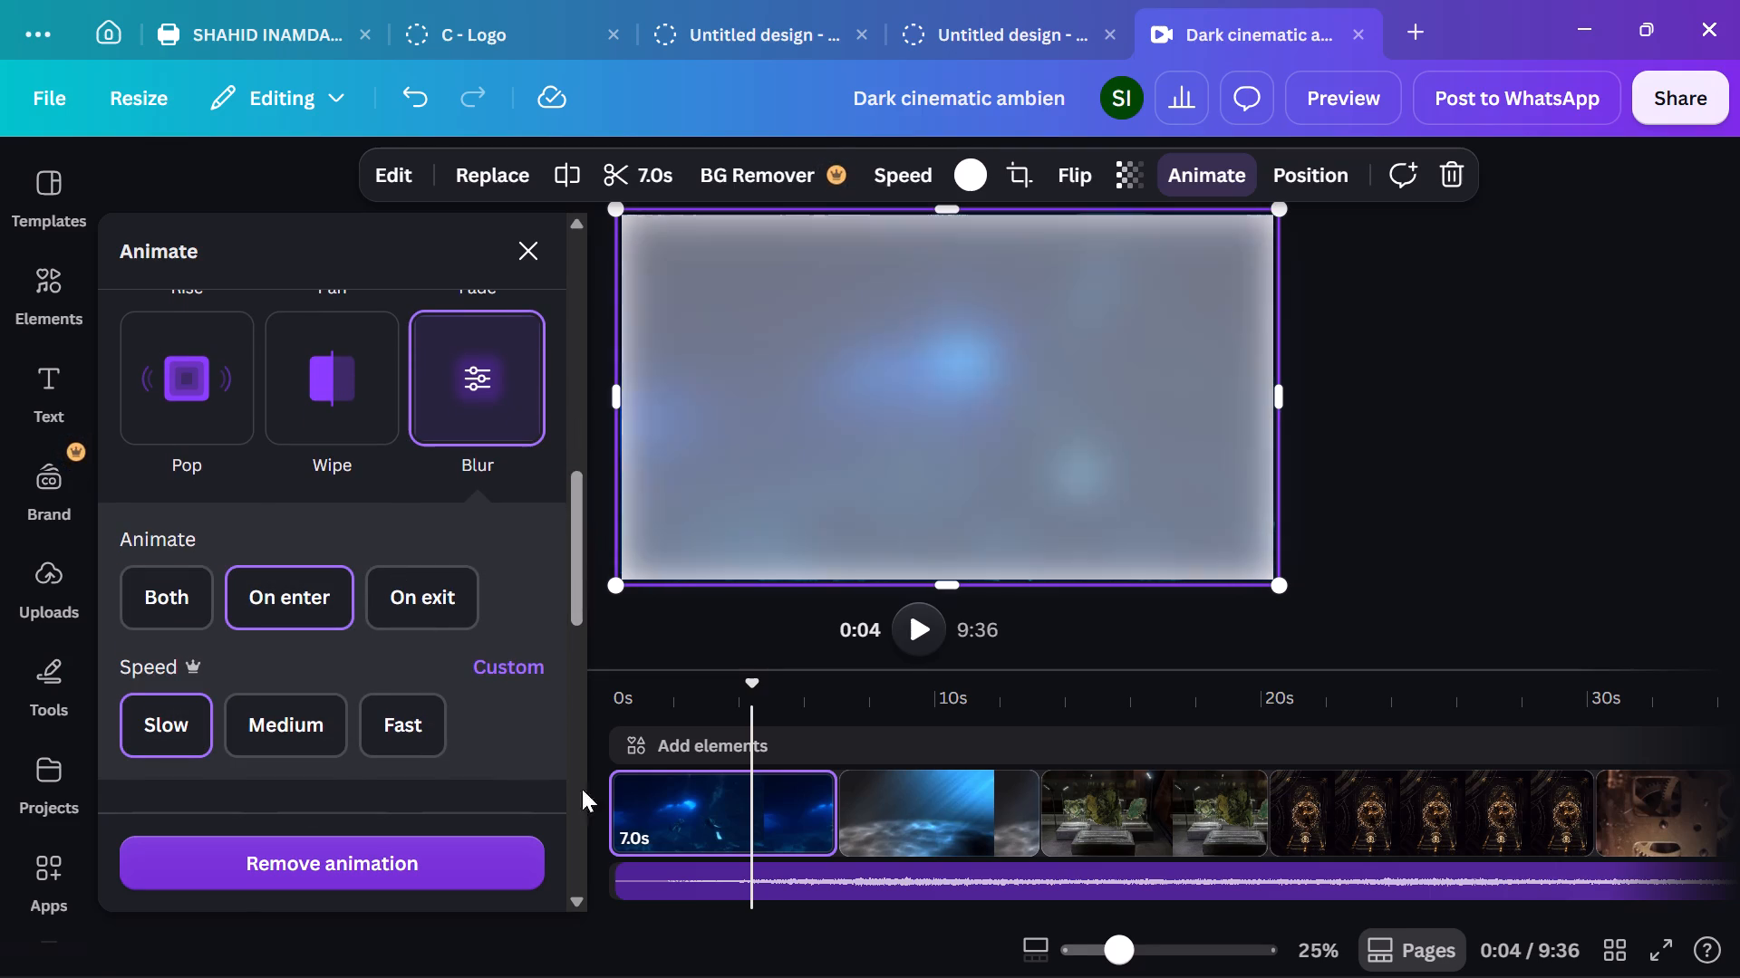
# Deselect the clip, return the playhead to the start of the timeline and play the video into the second clip.
pyautogui.hscroll(2, 840, 702)
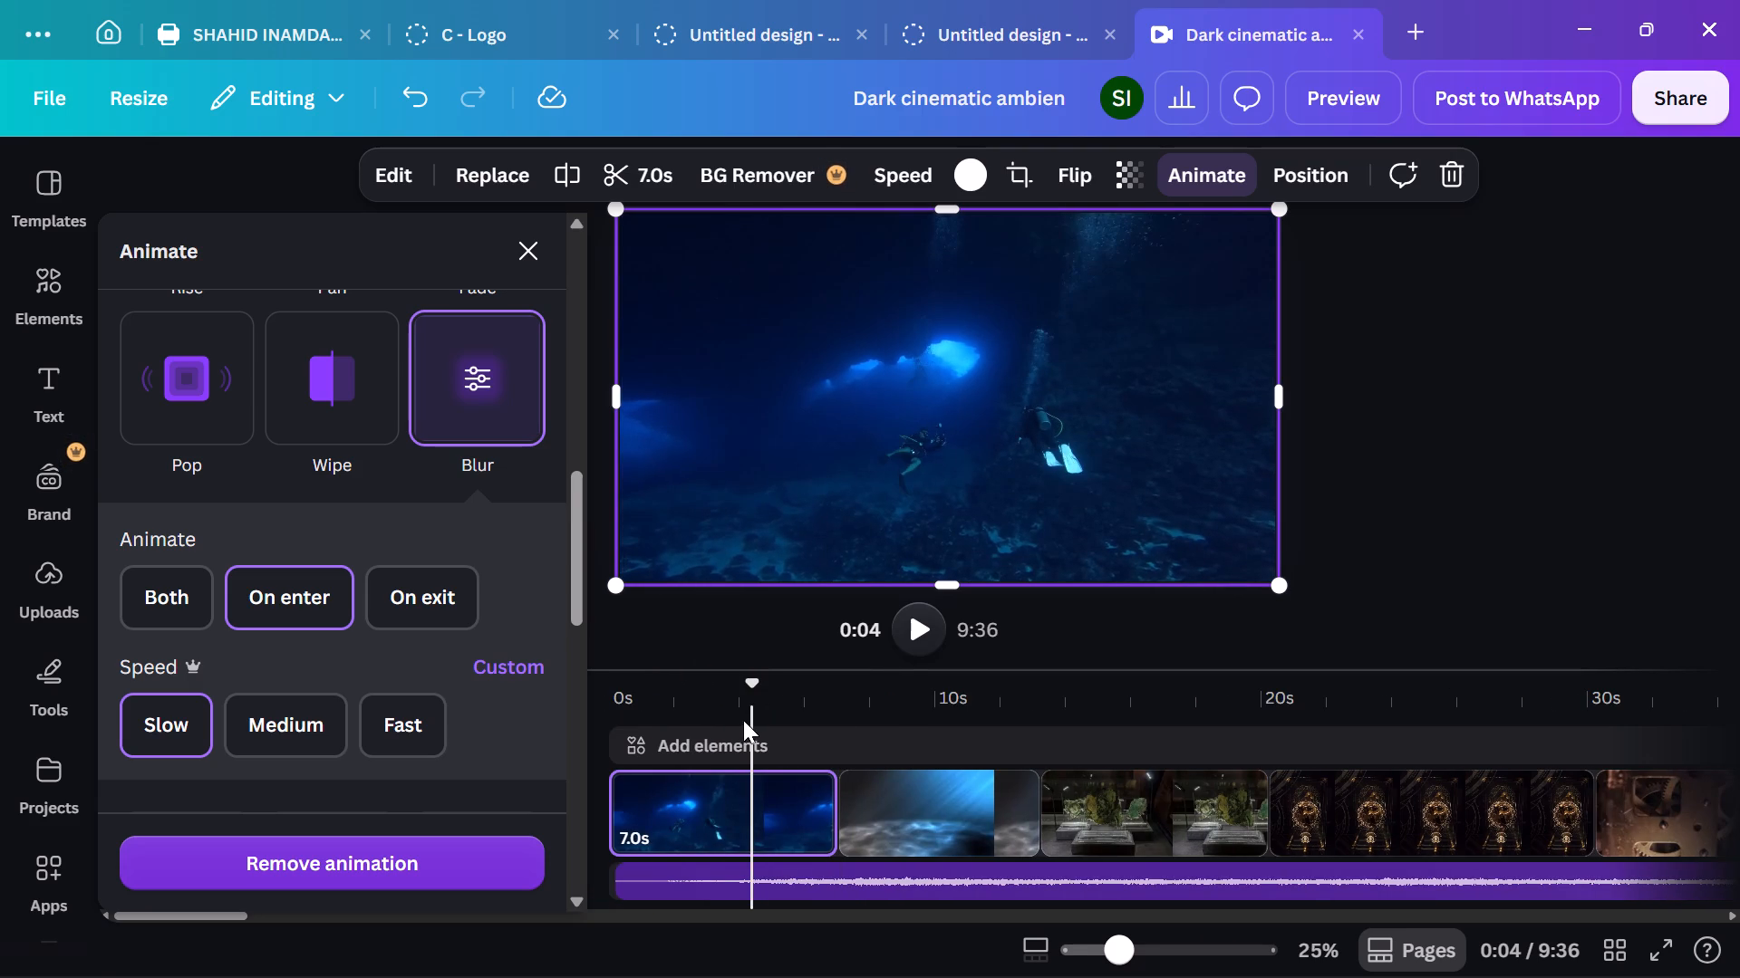
pyautogui.moveTo(749, 718); pyautogui.dragTo(434, 735)
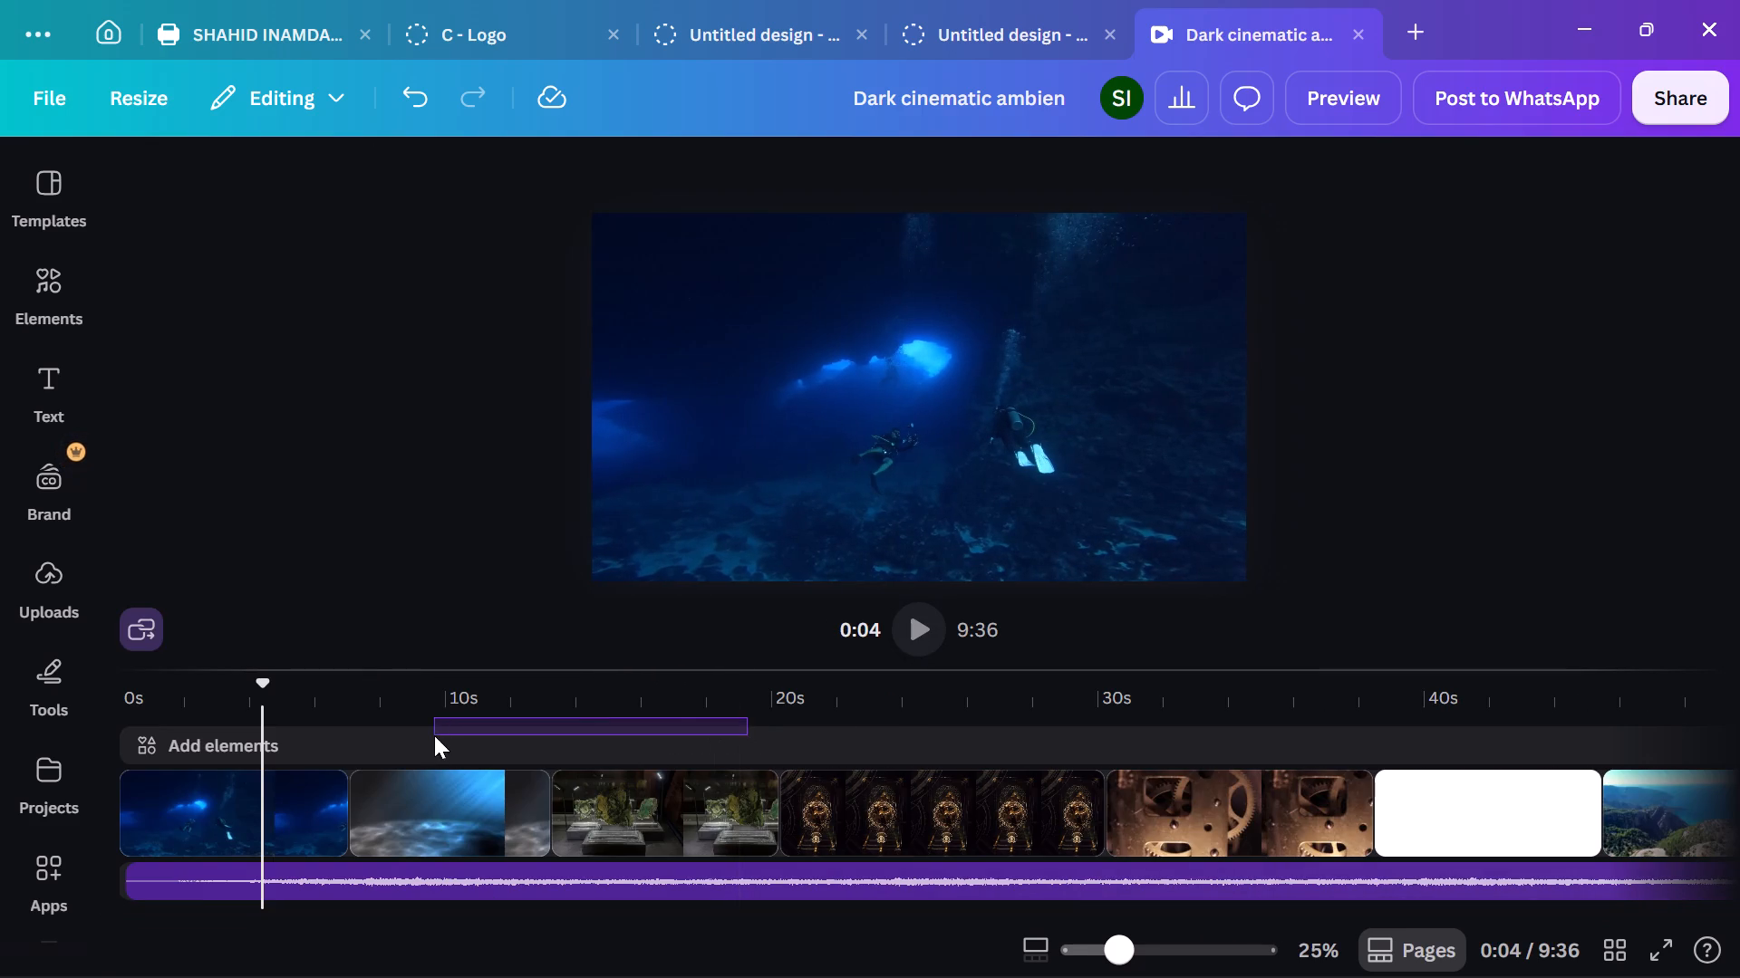
pyautogui.moveTo(434, 735); pyautogui.dragTo(468, 733)
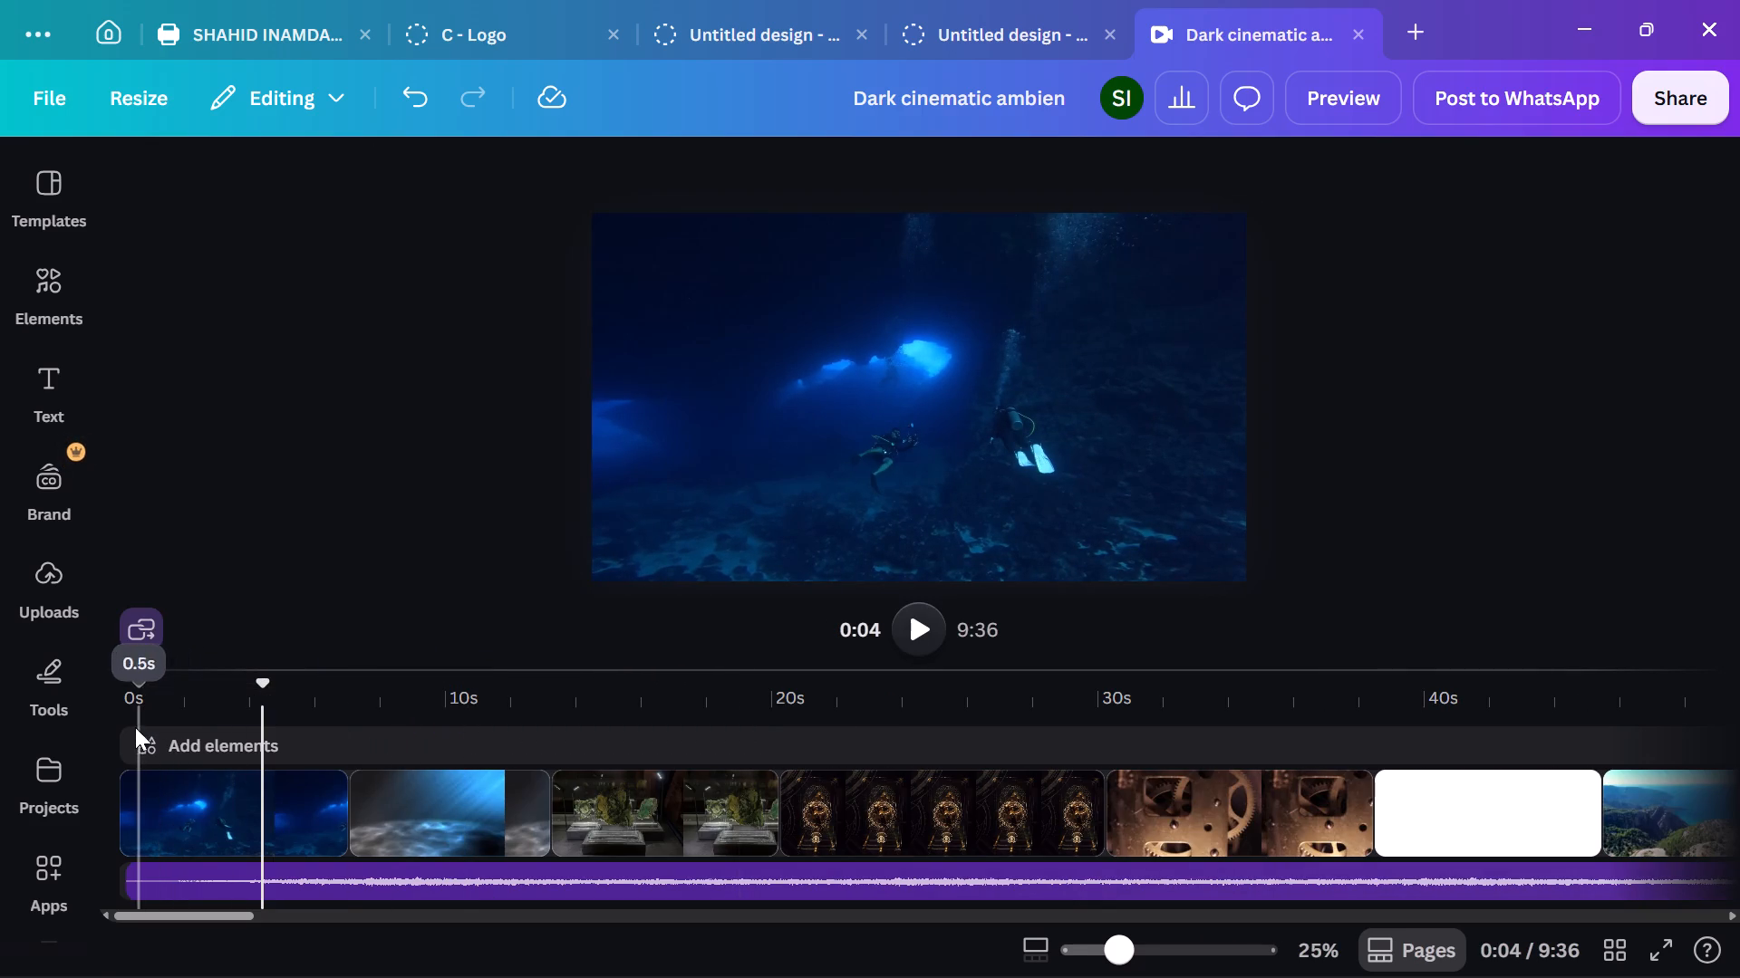
pyautogui.click(123, 726)
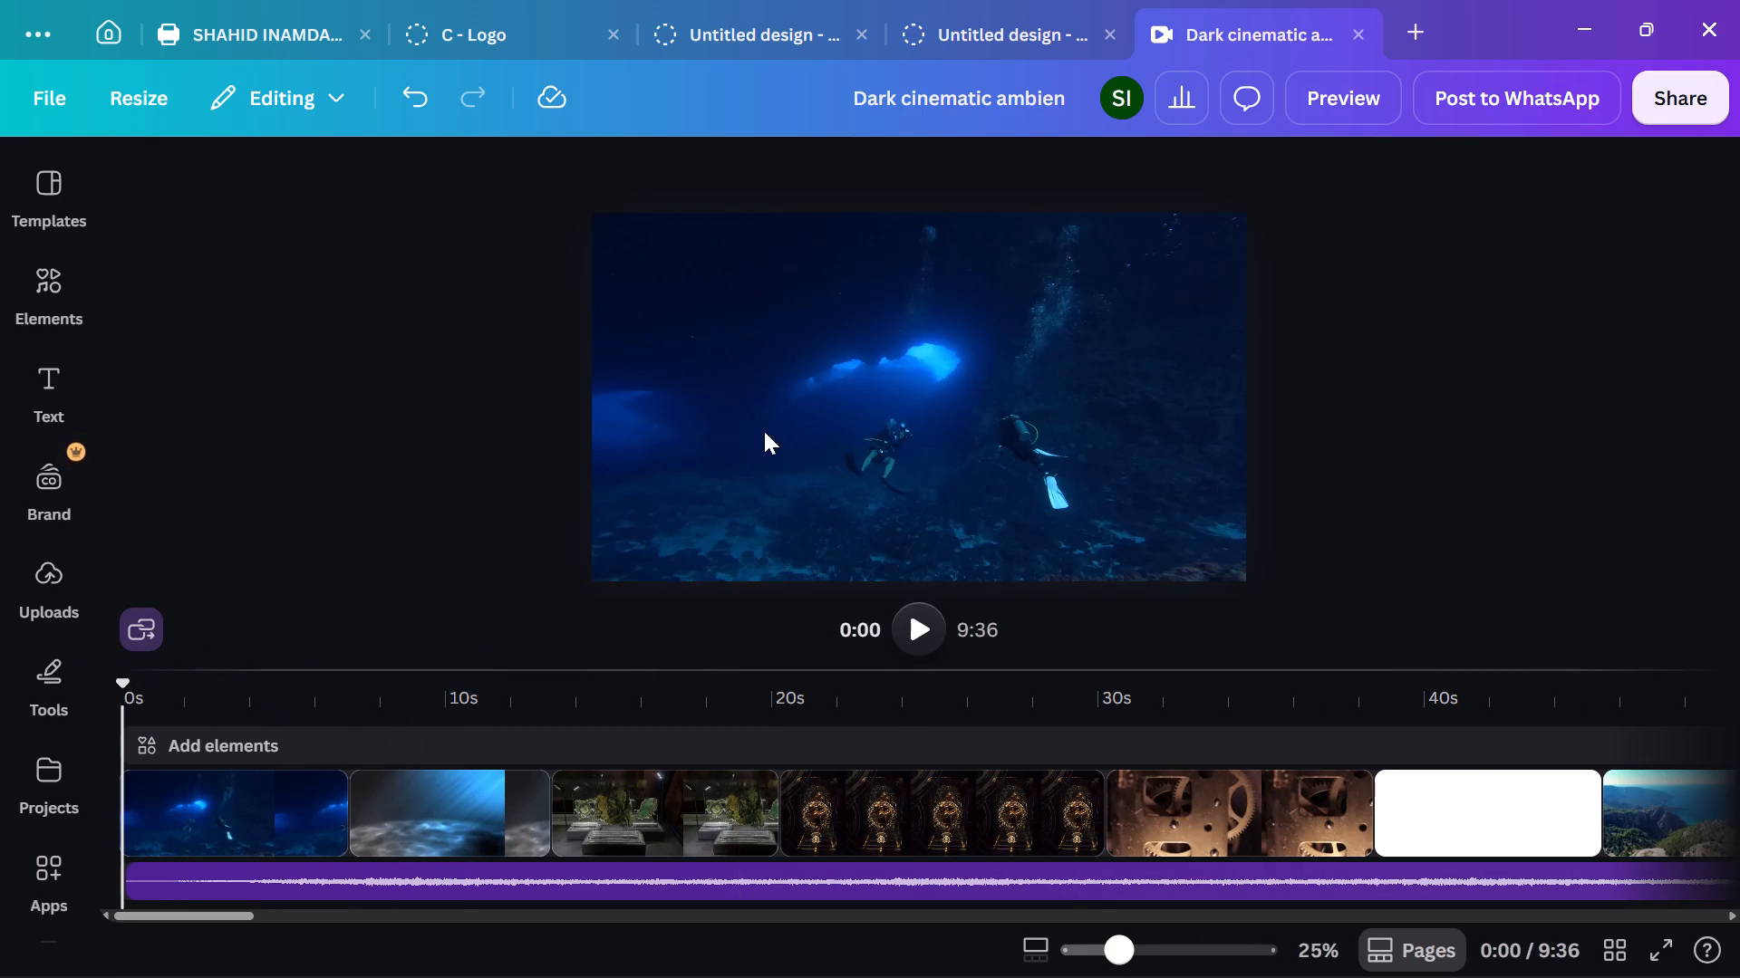
pyautogui.click(932, 629)
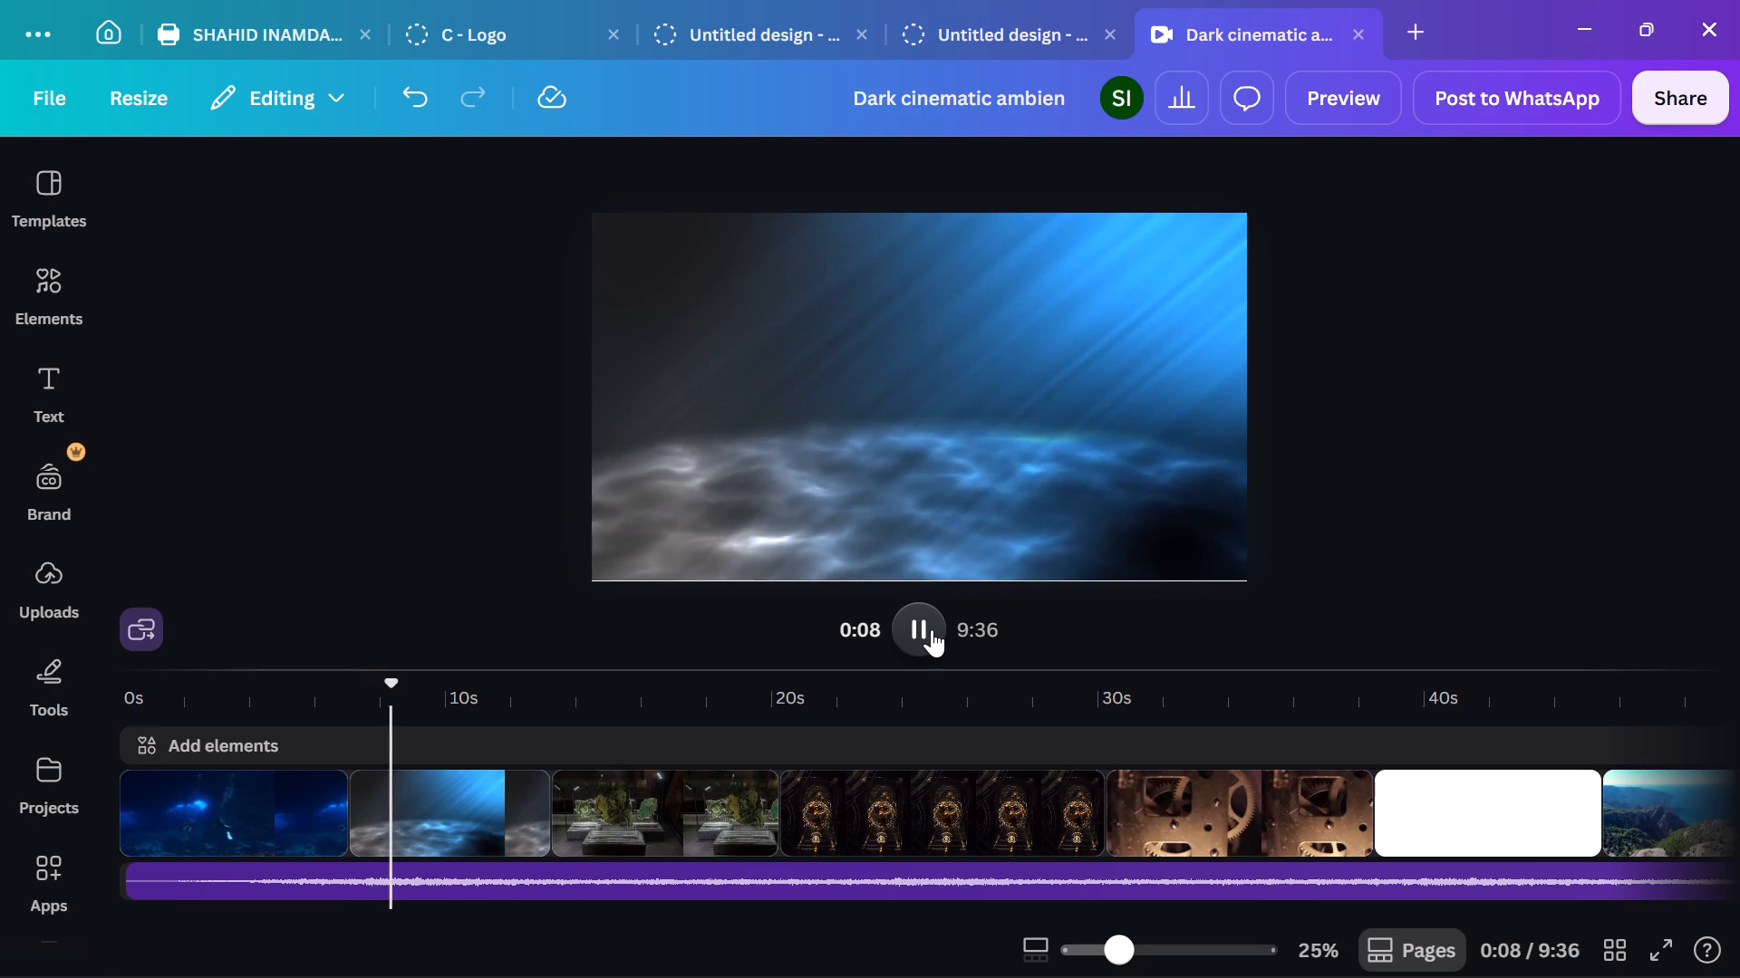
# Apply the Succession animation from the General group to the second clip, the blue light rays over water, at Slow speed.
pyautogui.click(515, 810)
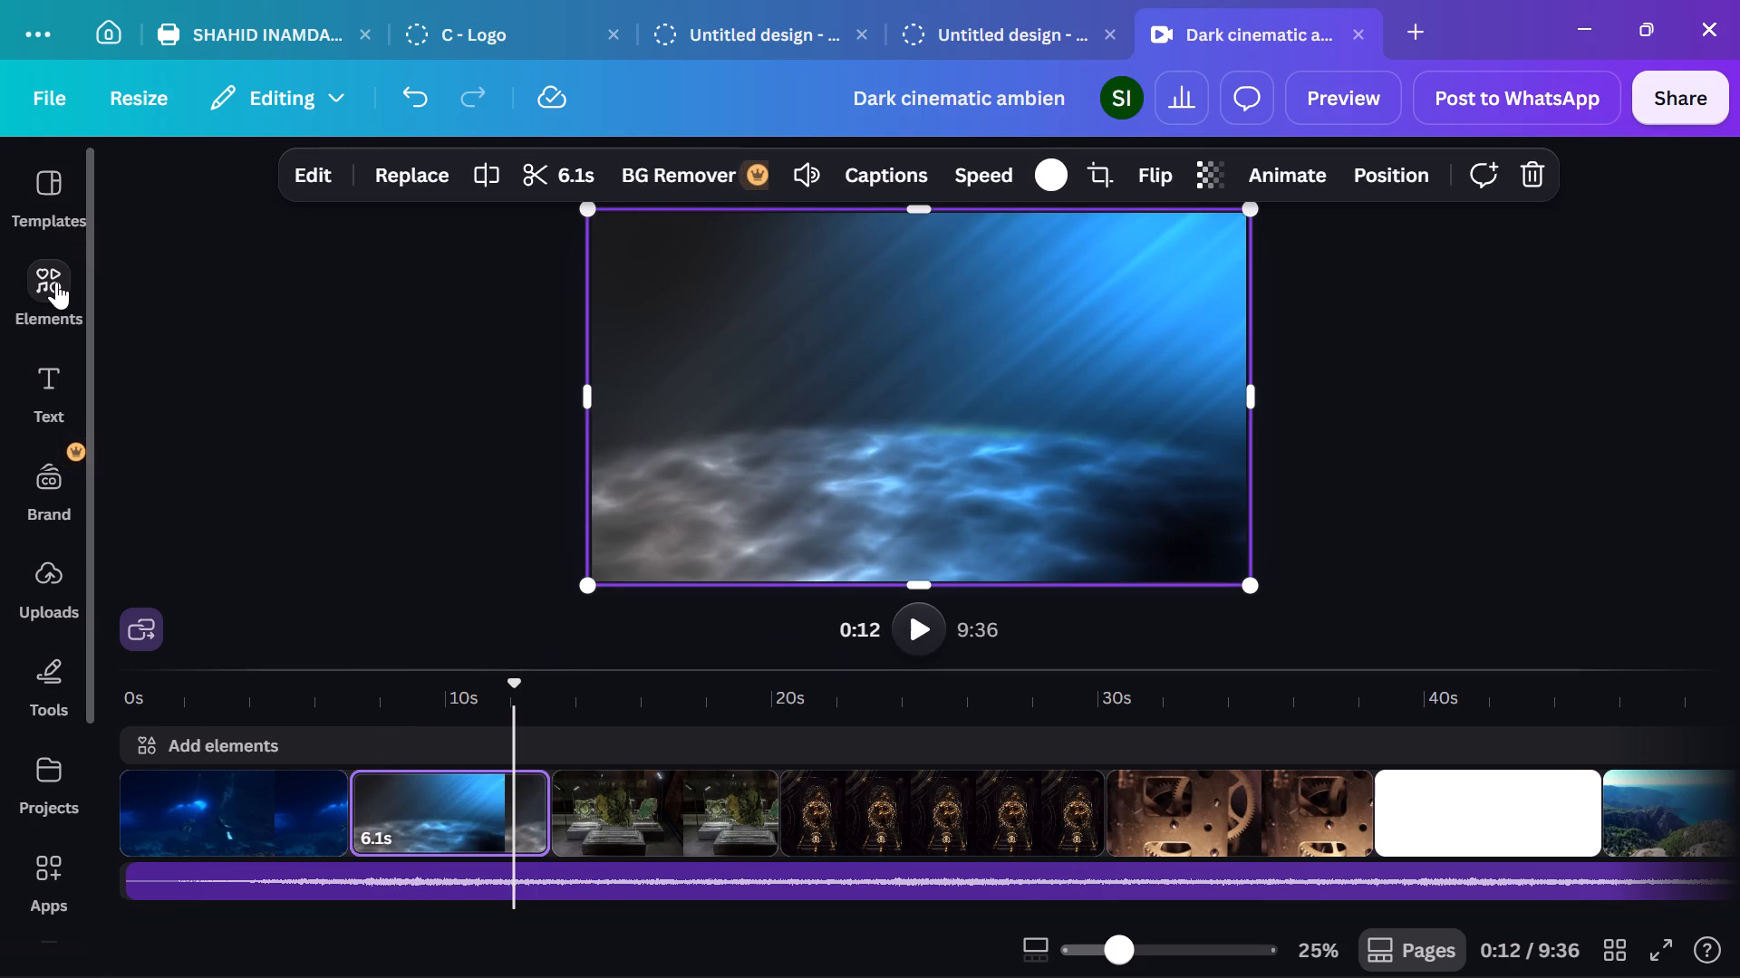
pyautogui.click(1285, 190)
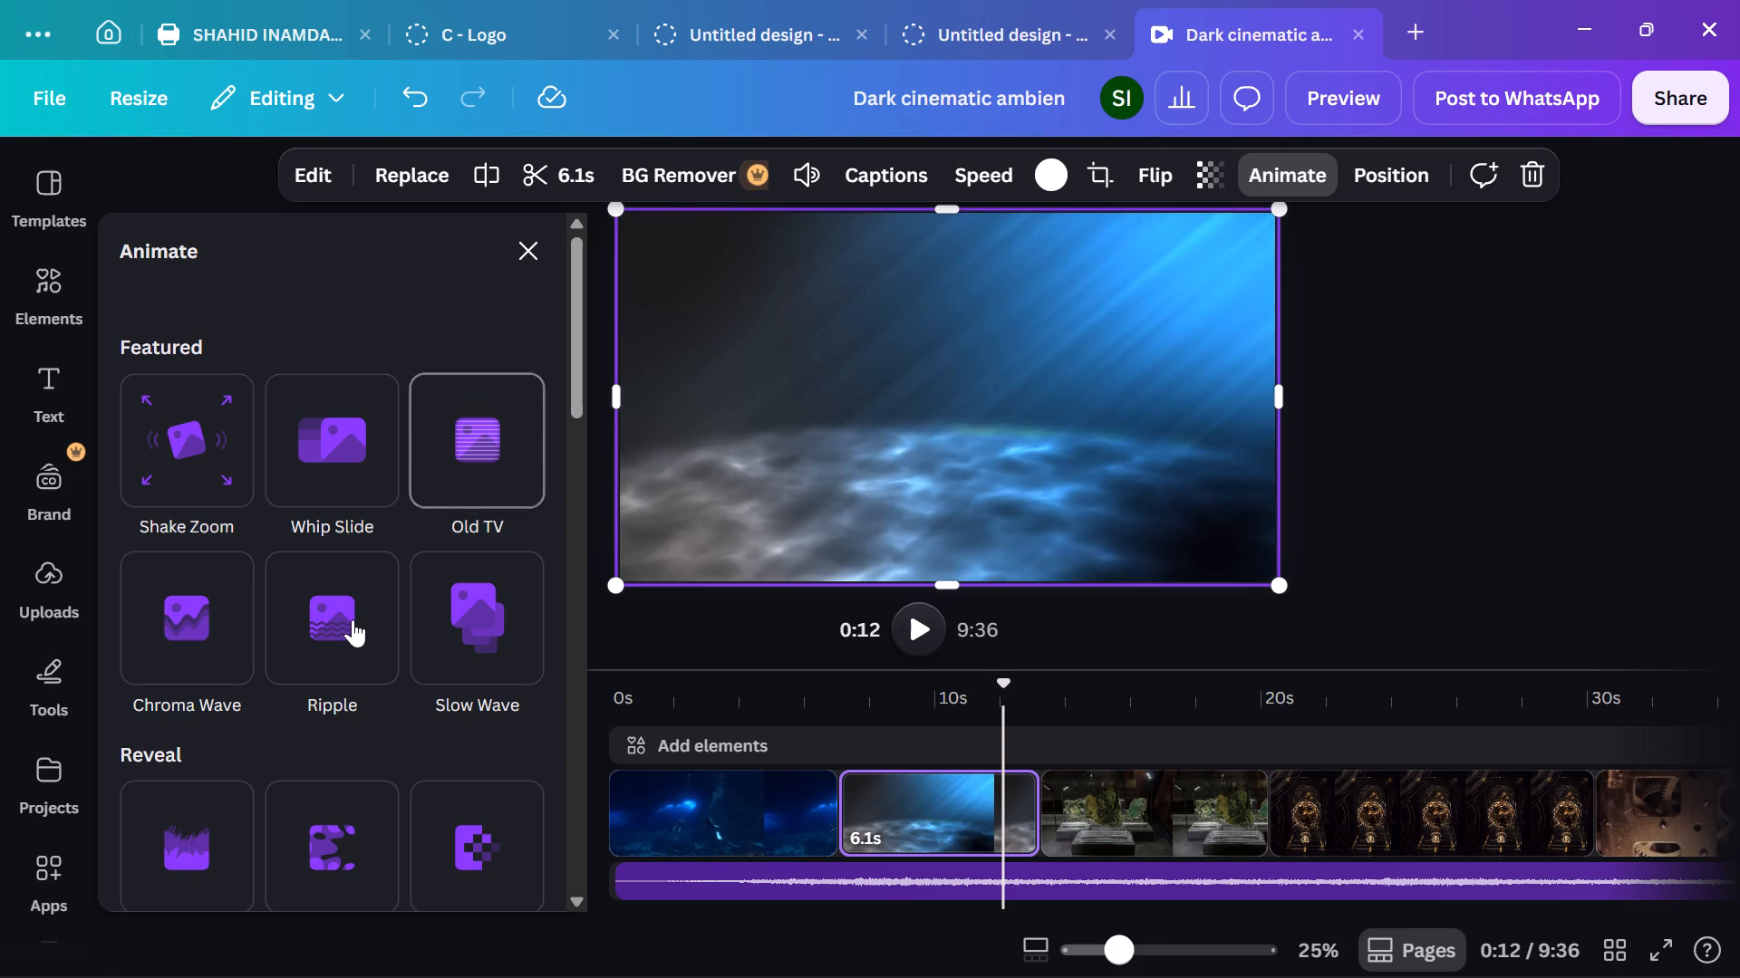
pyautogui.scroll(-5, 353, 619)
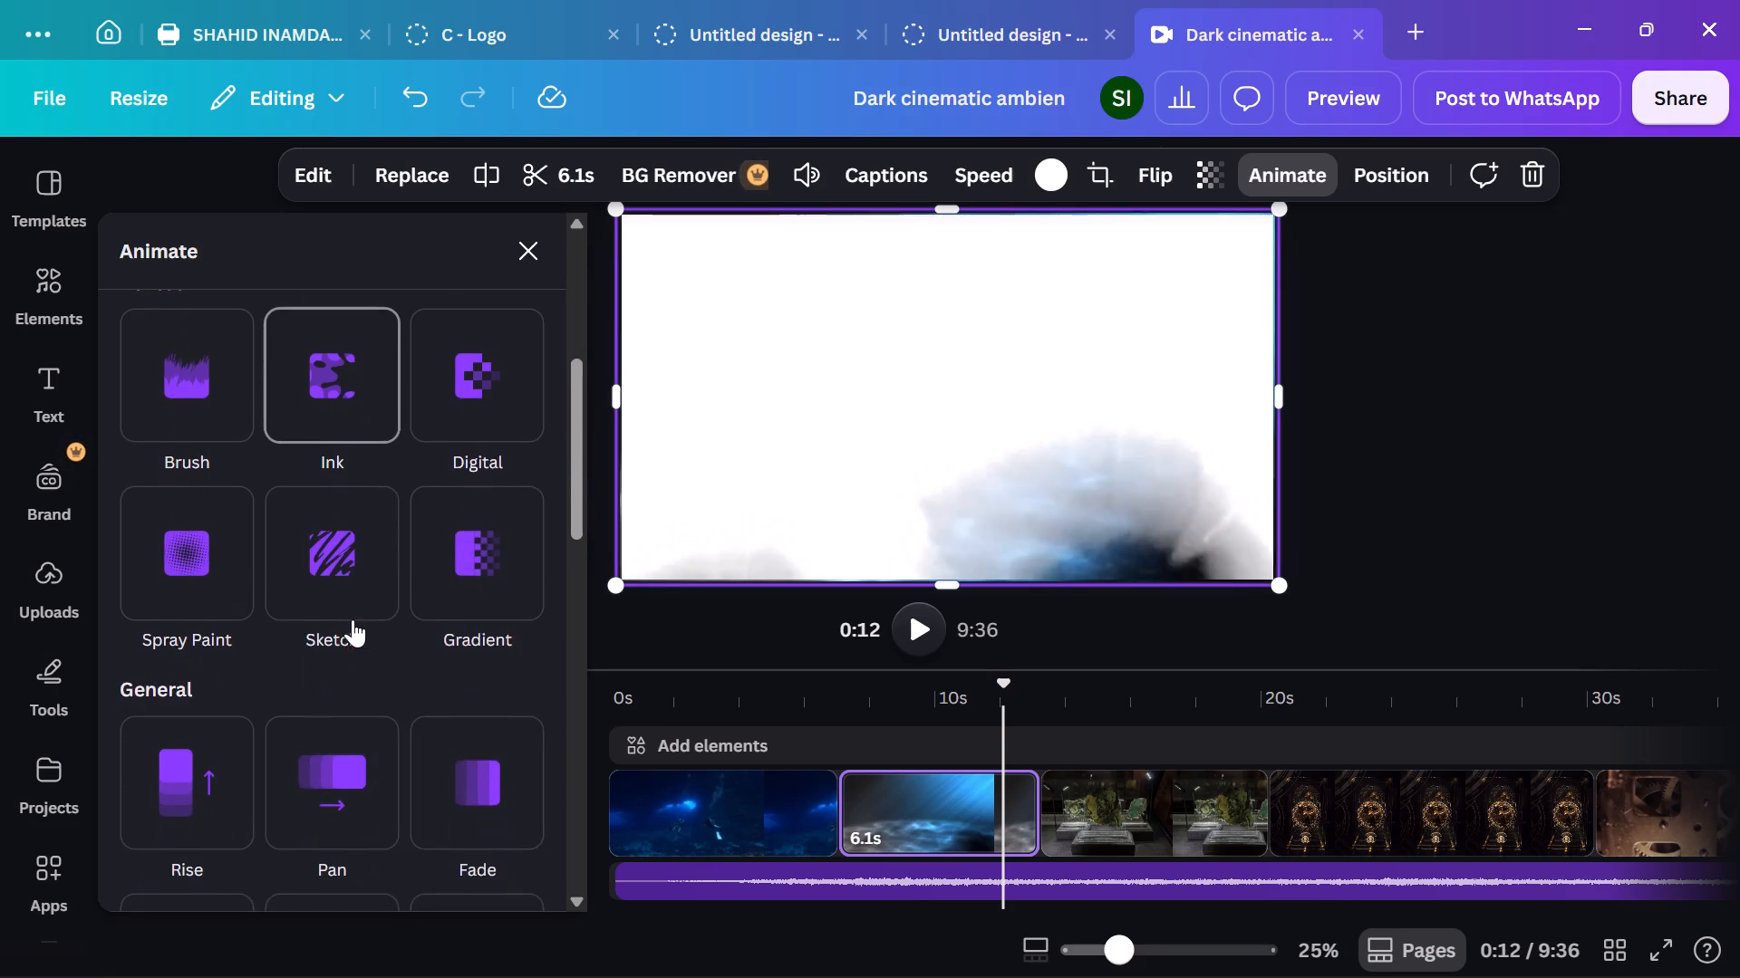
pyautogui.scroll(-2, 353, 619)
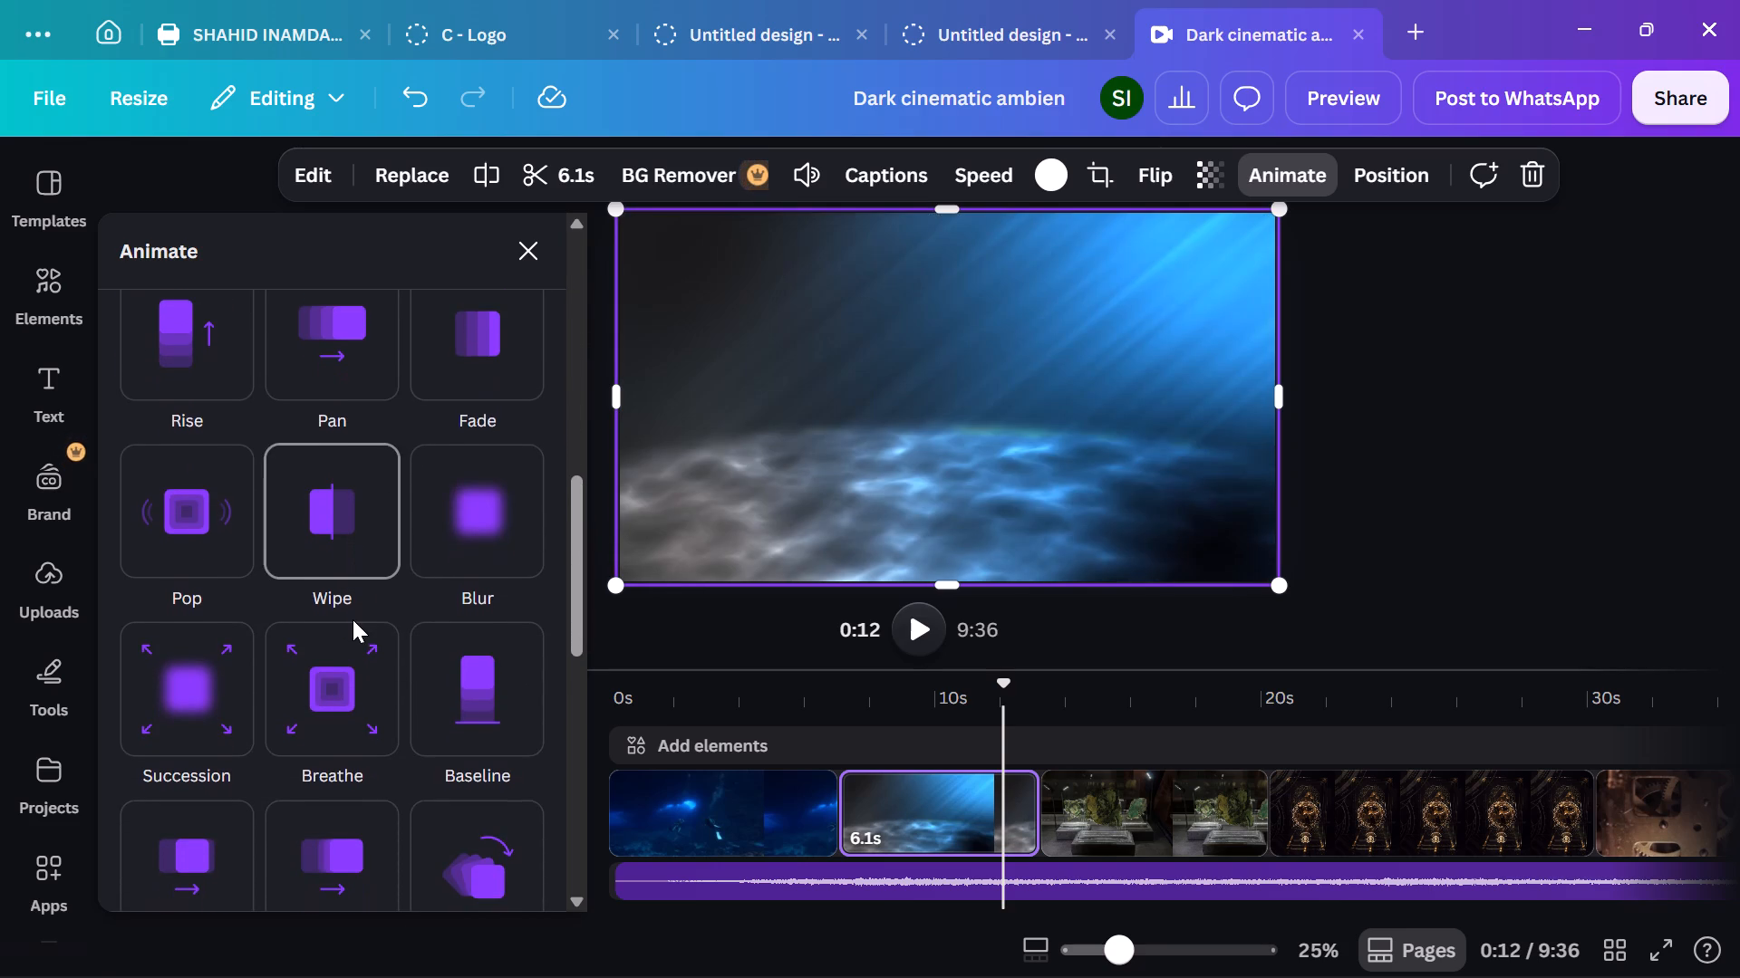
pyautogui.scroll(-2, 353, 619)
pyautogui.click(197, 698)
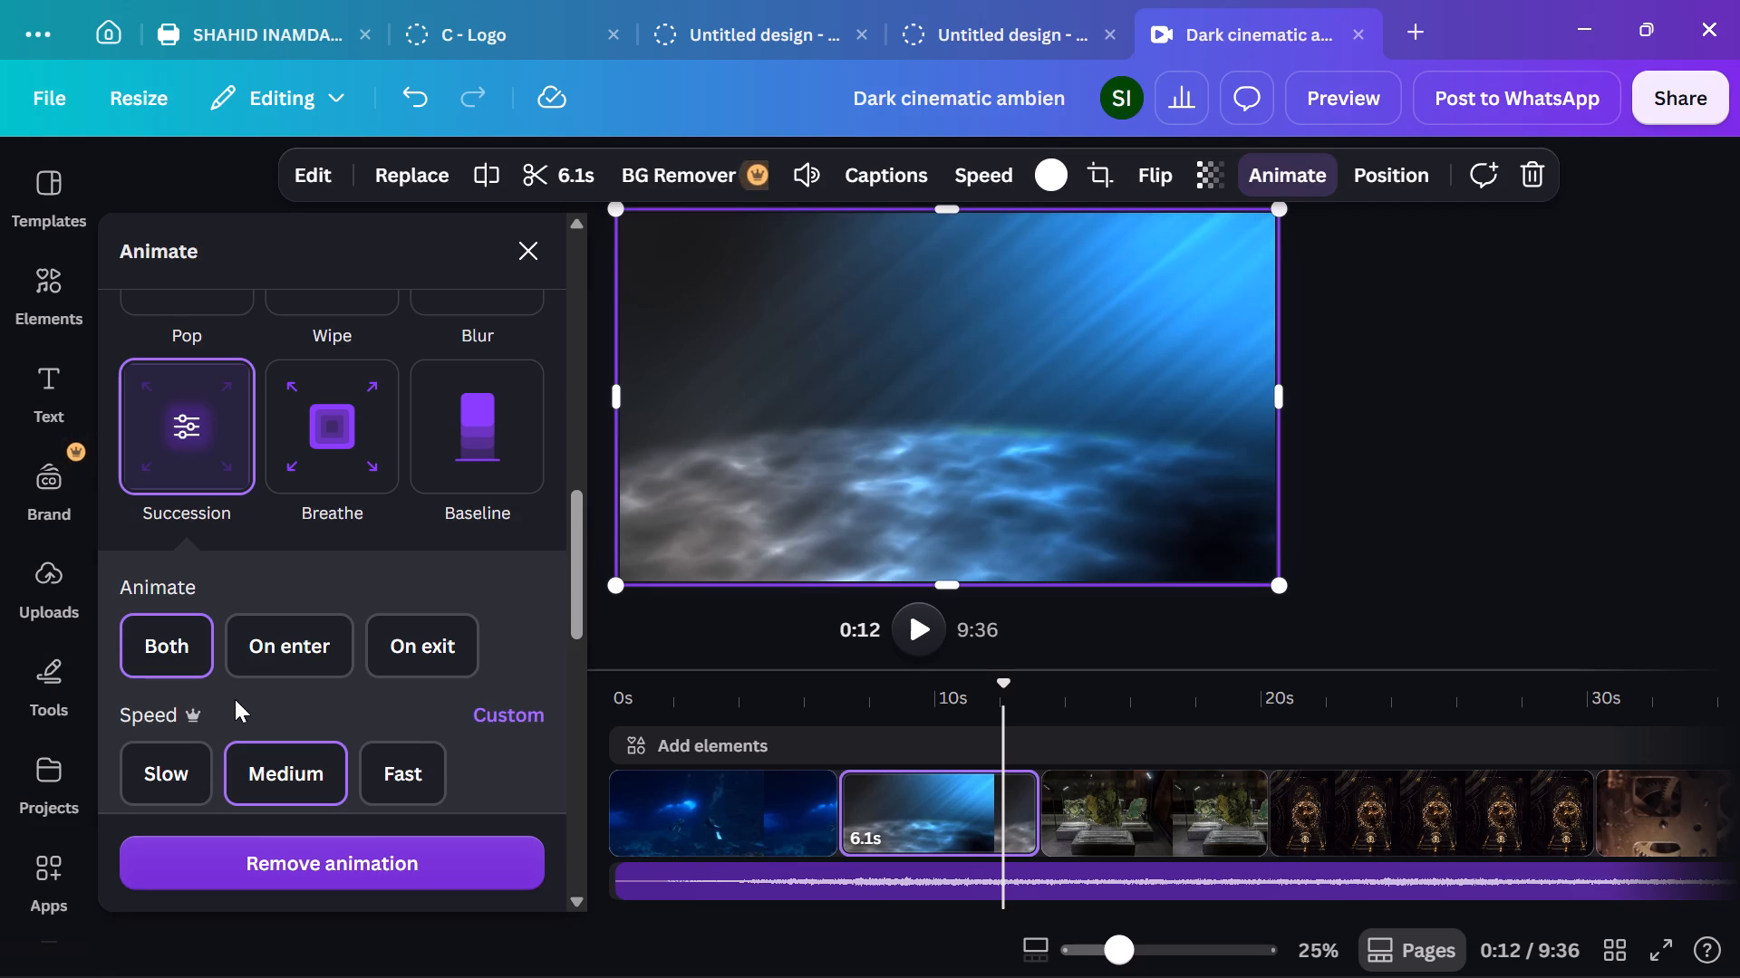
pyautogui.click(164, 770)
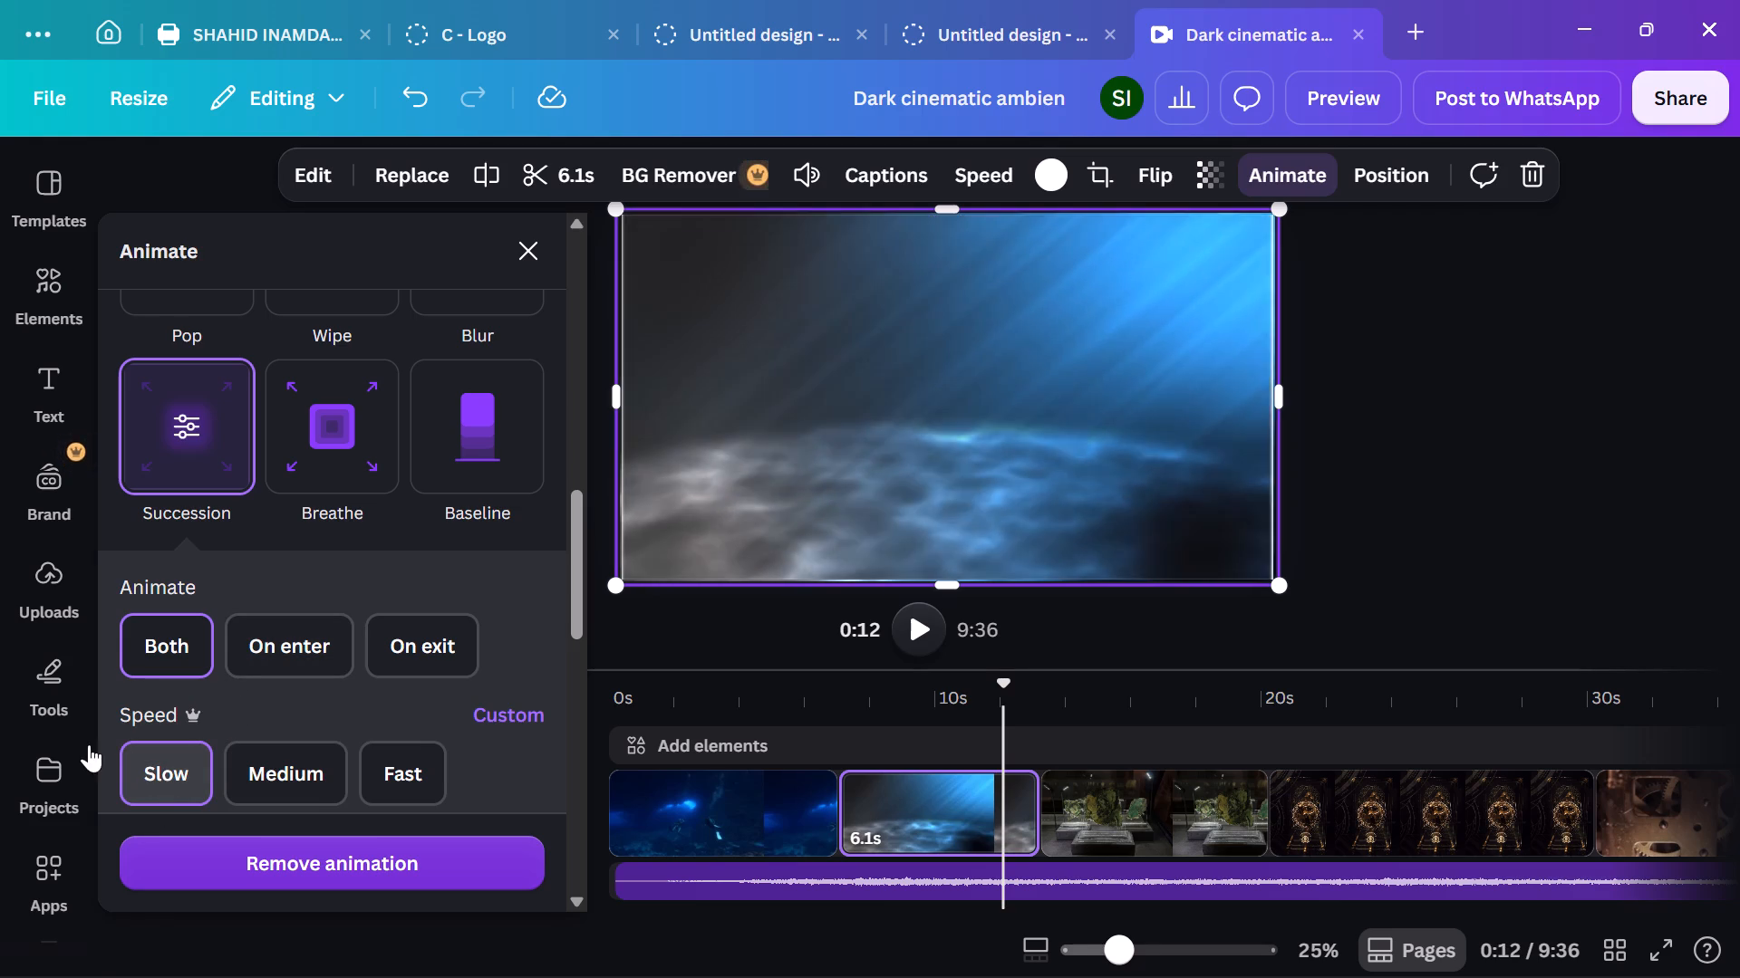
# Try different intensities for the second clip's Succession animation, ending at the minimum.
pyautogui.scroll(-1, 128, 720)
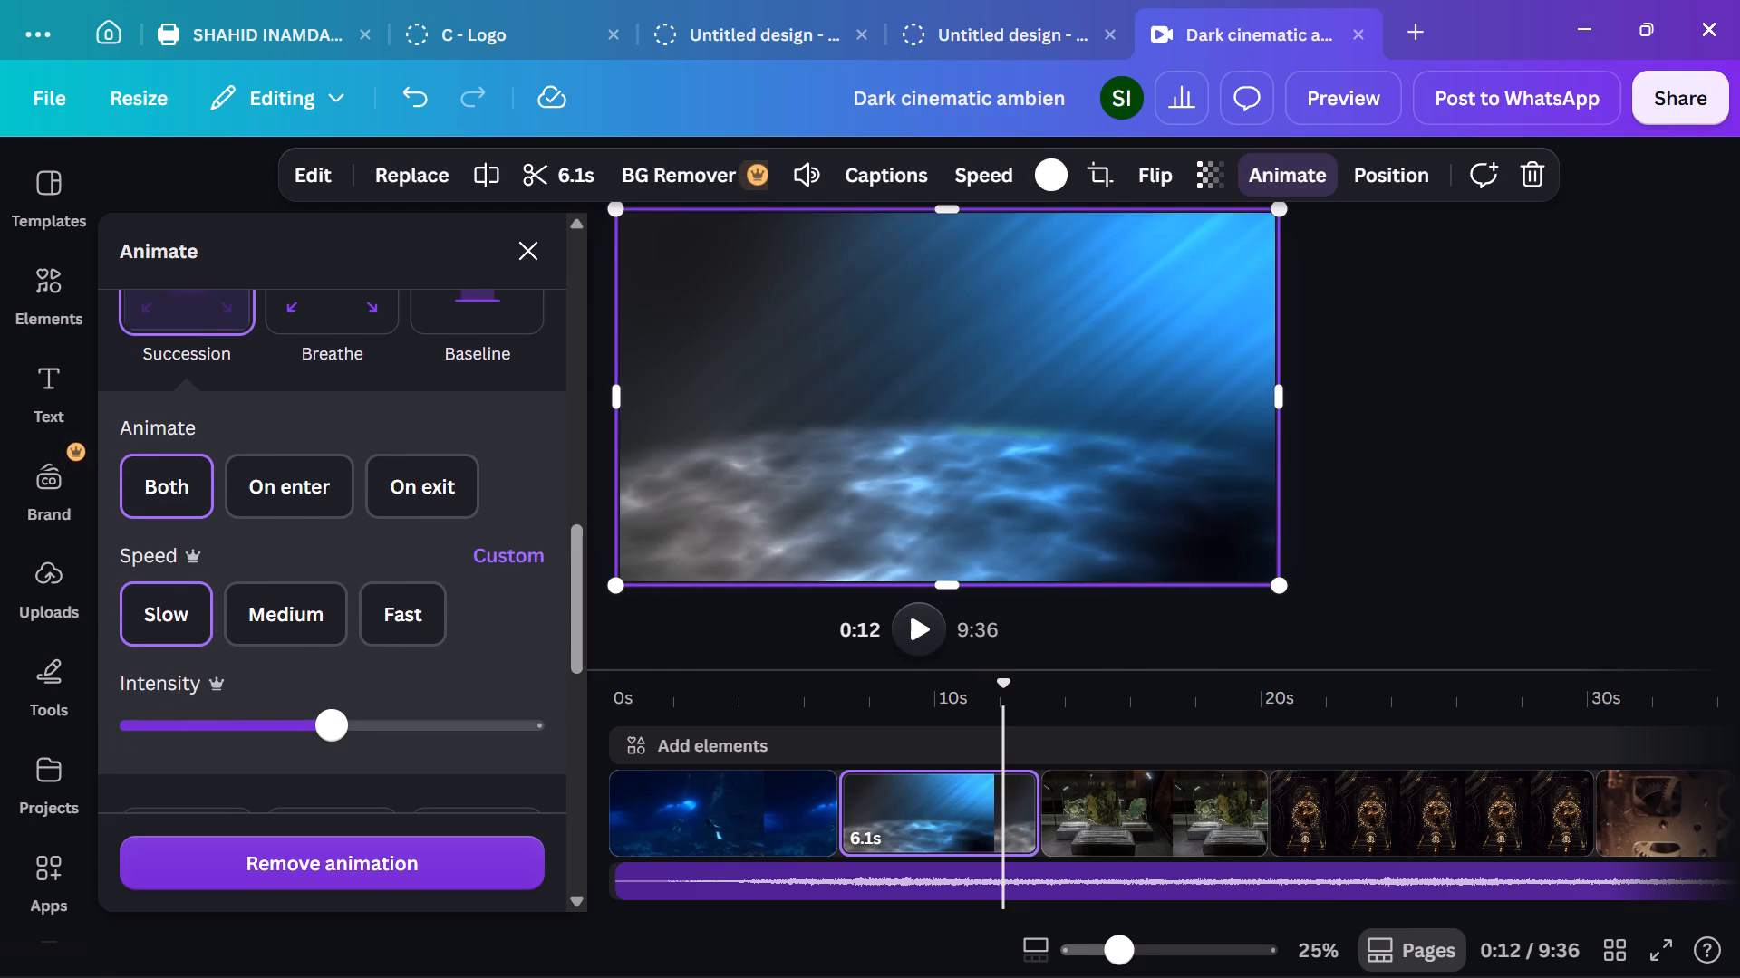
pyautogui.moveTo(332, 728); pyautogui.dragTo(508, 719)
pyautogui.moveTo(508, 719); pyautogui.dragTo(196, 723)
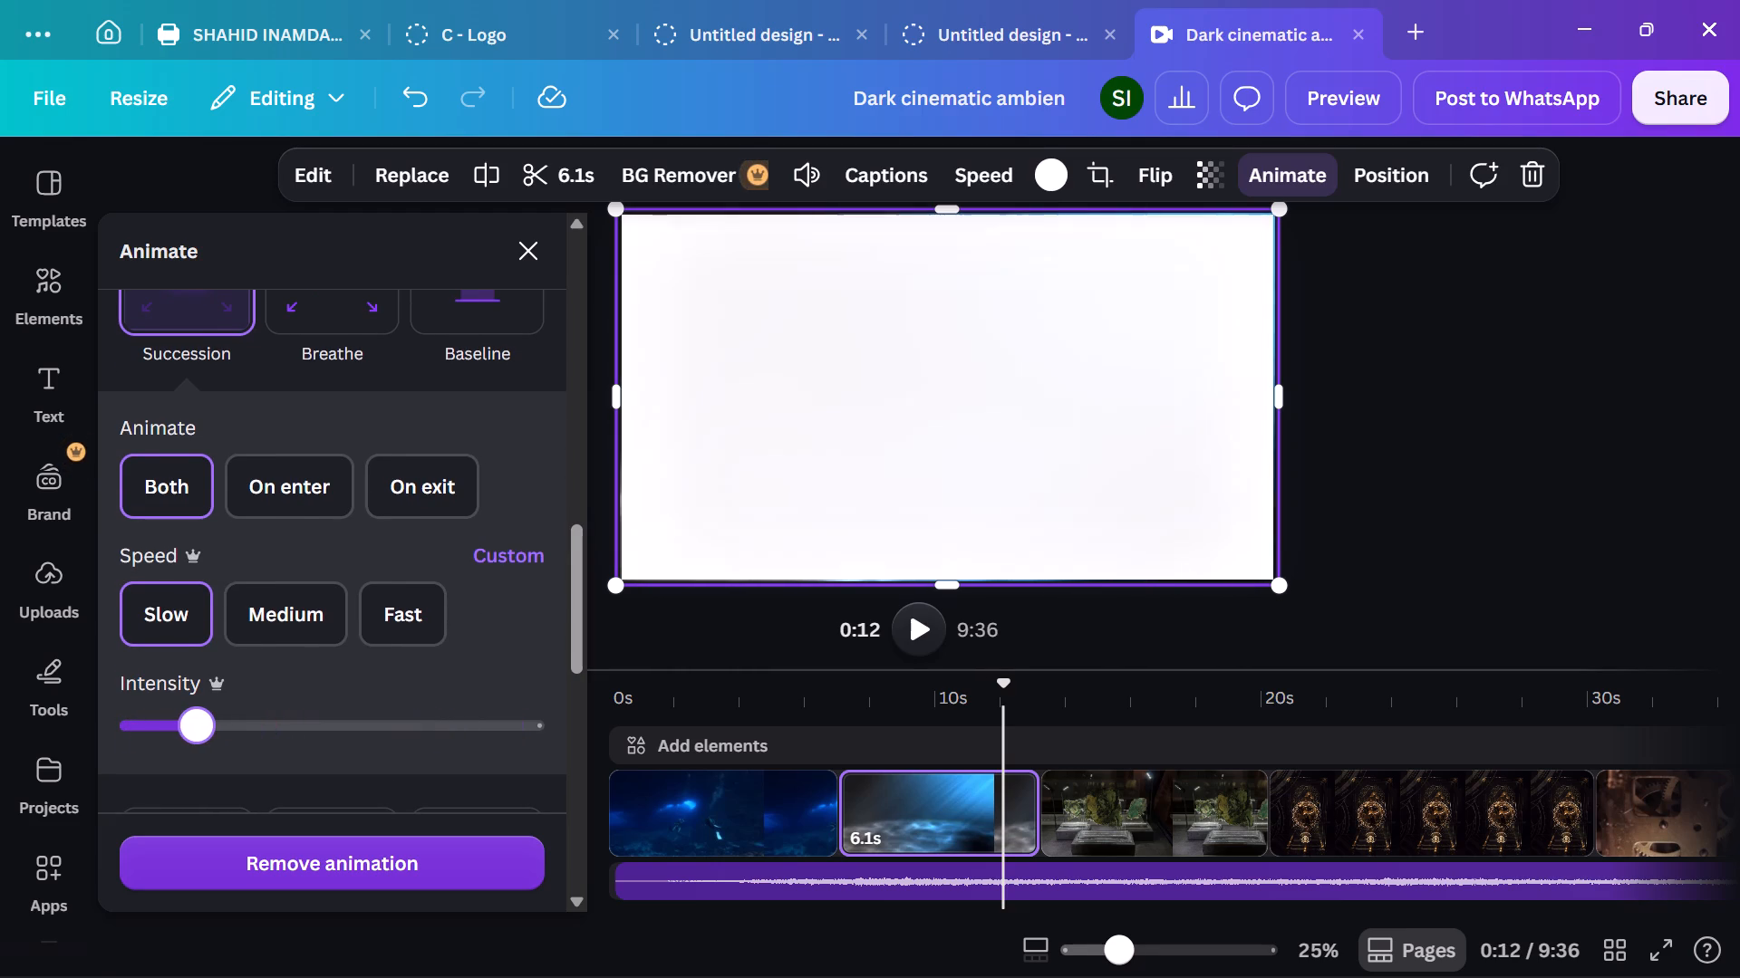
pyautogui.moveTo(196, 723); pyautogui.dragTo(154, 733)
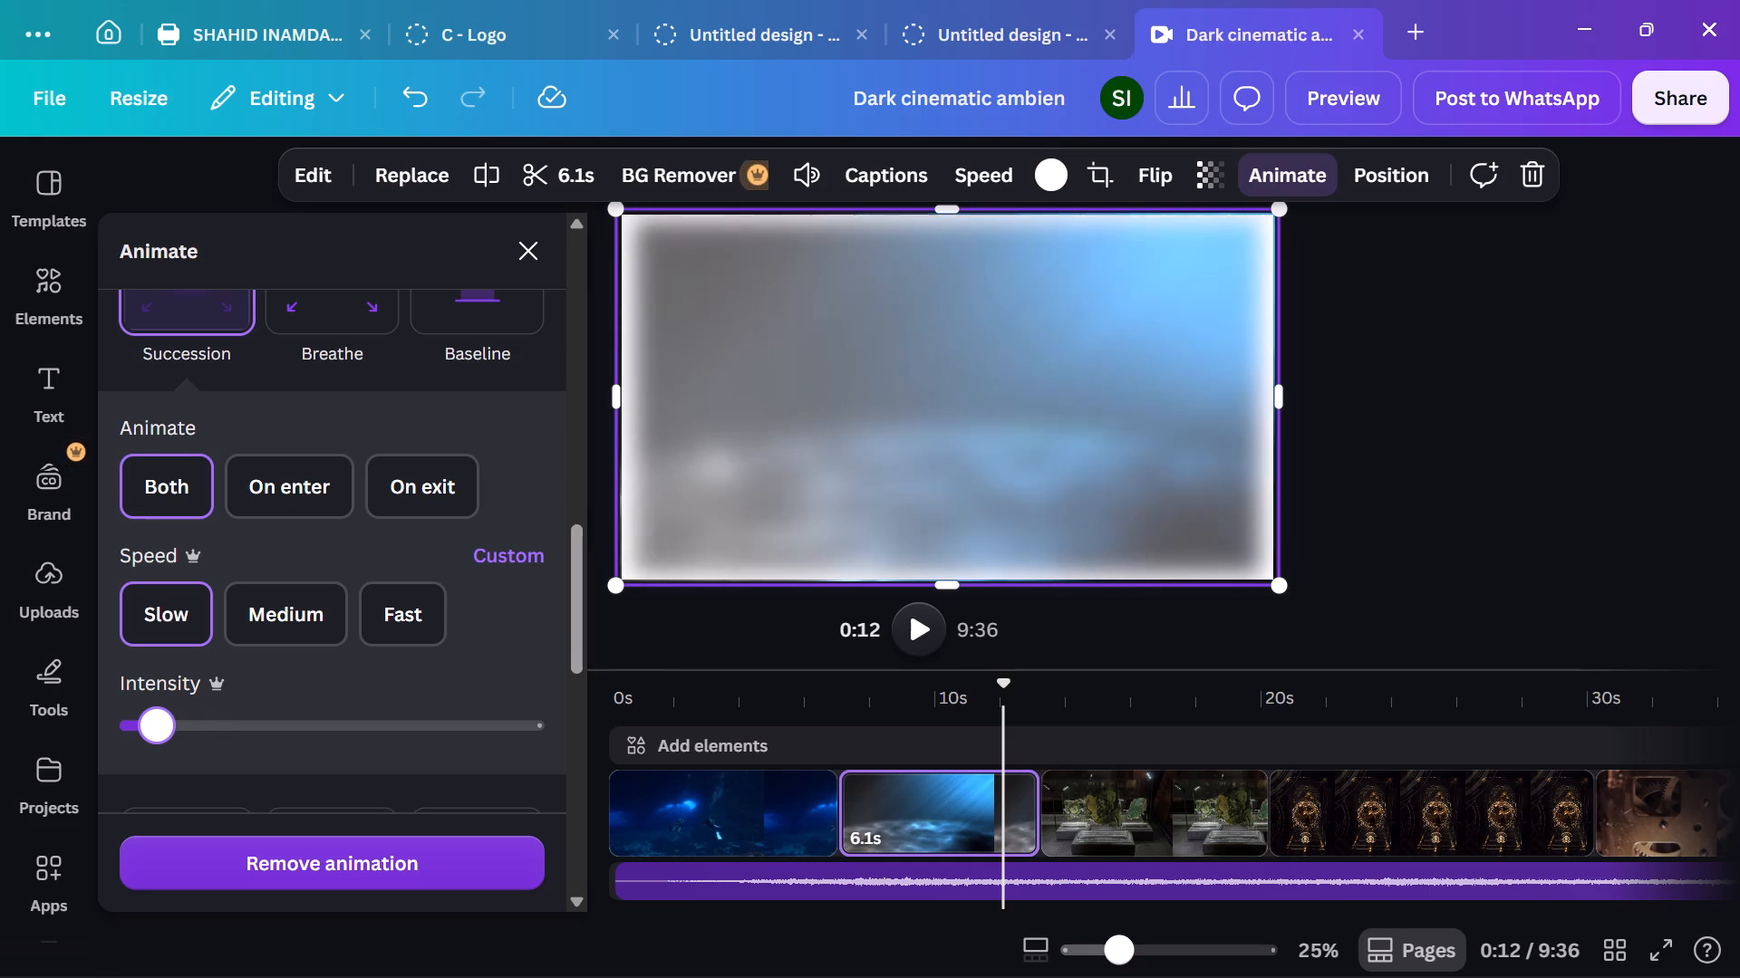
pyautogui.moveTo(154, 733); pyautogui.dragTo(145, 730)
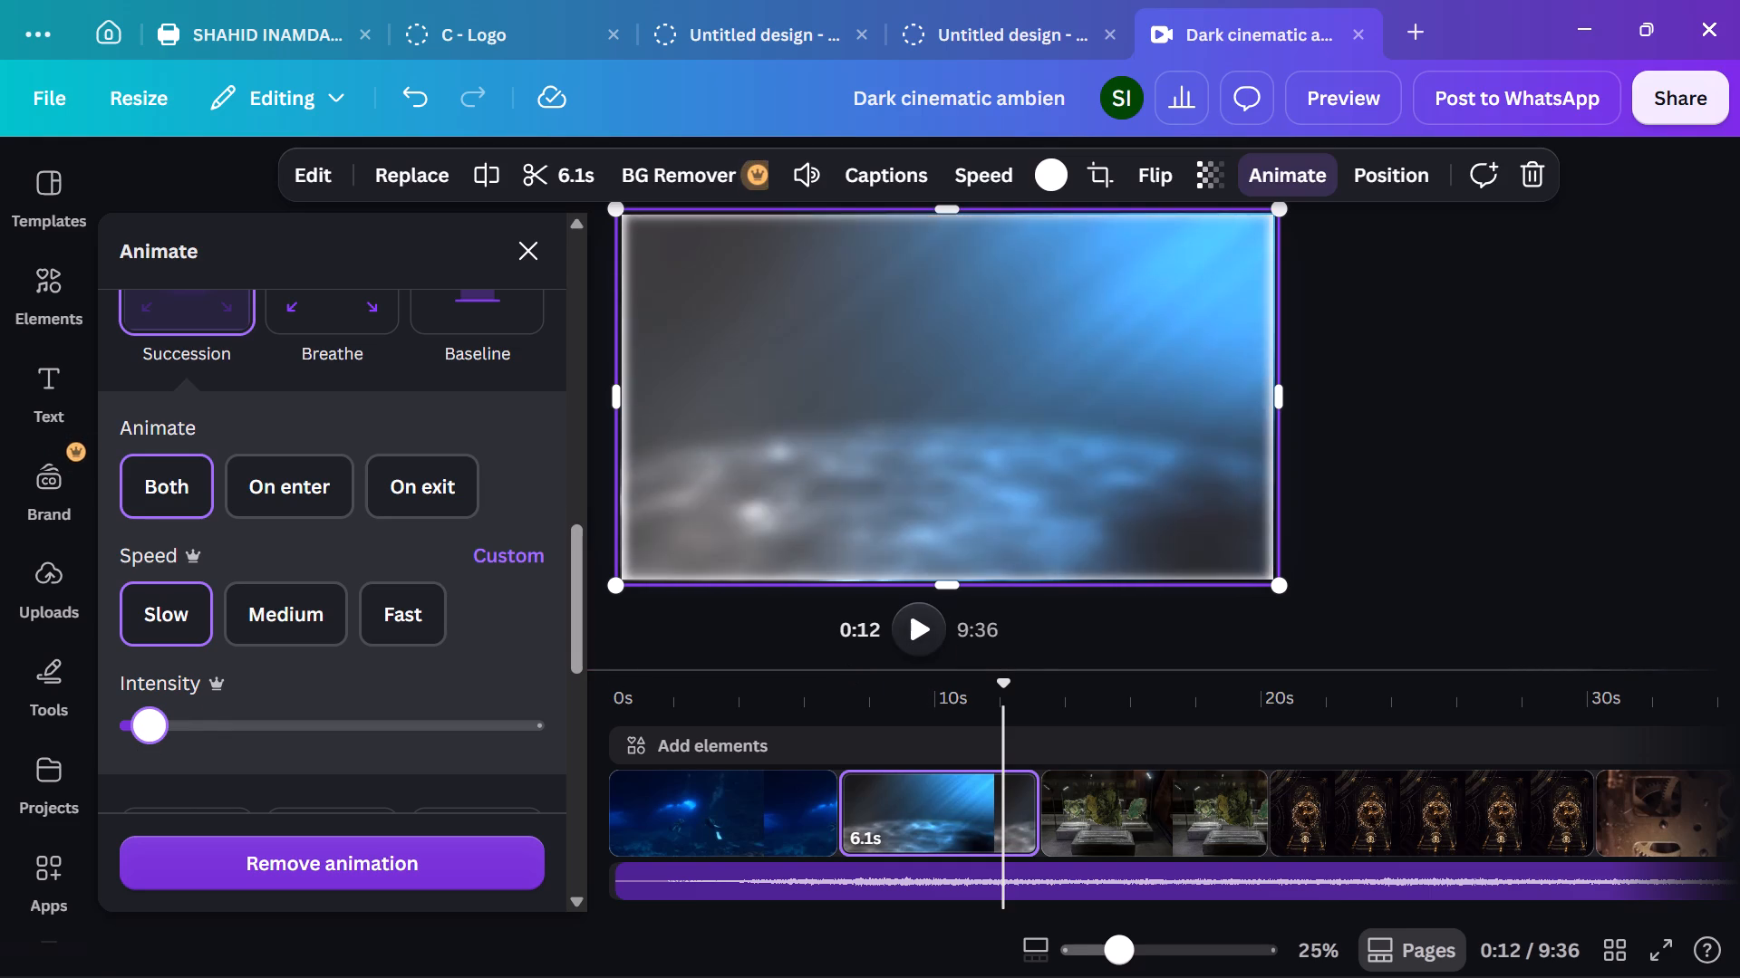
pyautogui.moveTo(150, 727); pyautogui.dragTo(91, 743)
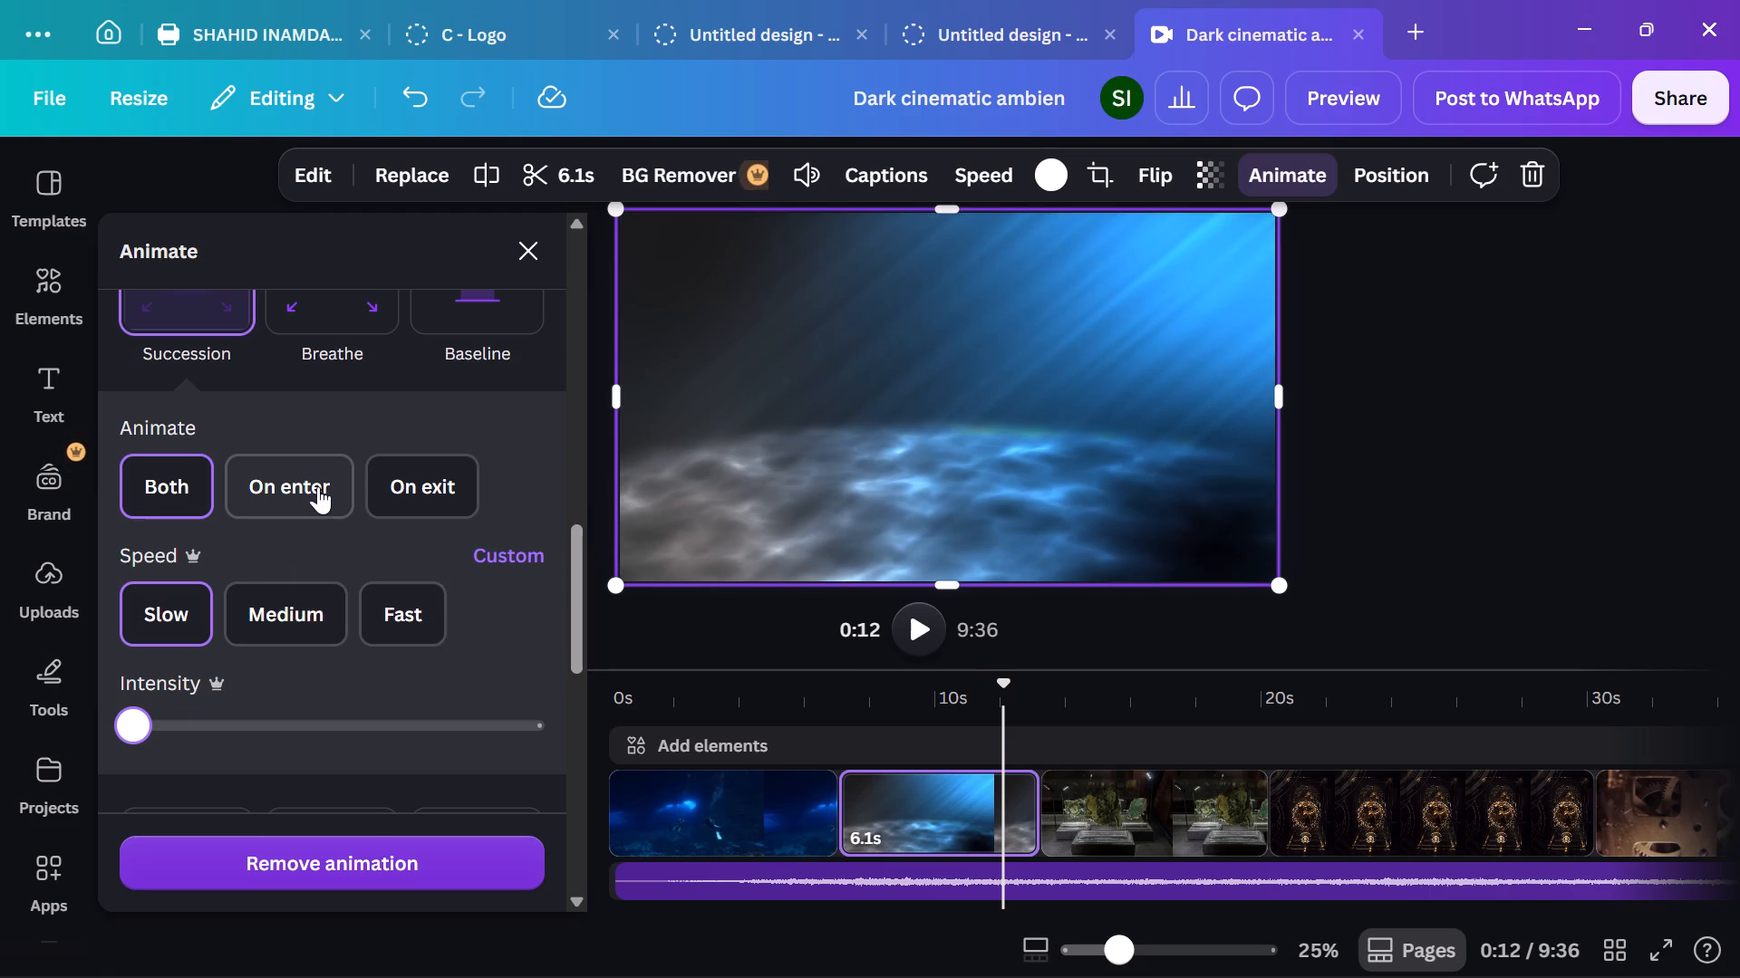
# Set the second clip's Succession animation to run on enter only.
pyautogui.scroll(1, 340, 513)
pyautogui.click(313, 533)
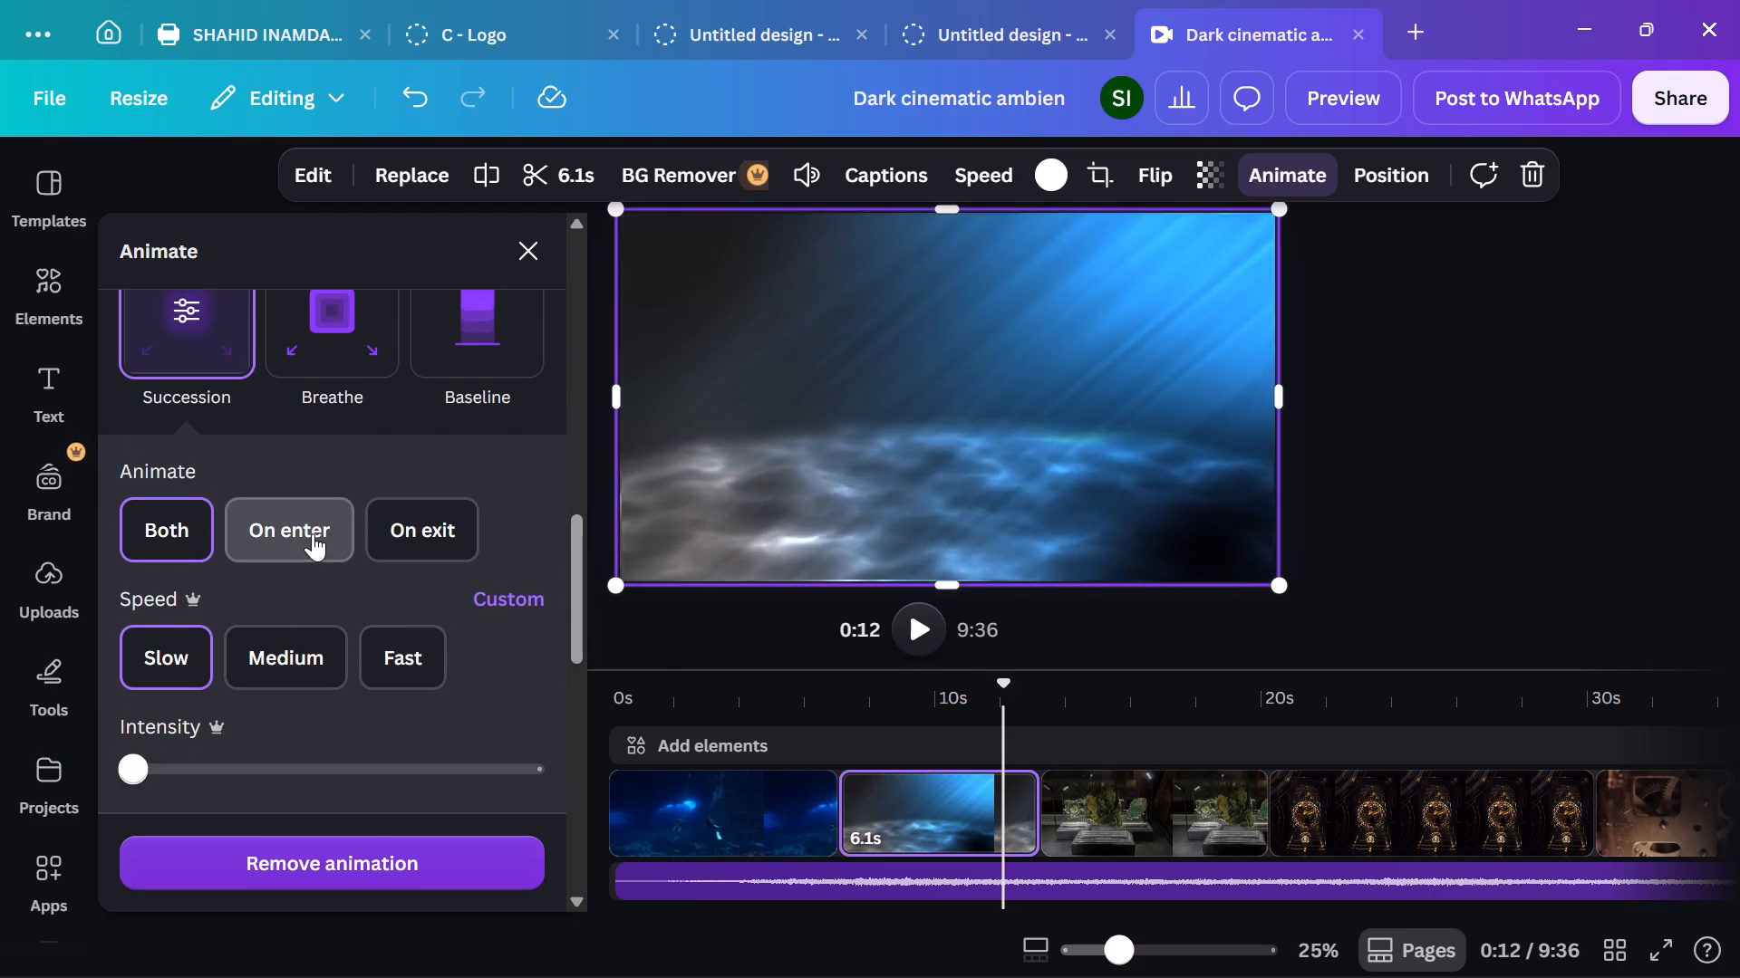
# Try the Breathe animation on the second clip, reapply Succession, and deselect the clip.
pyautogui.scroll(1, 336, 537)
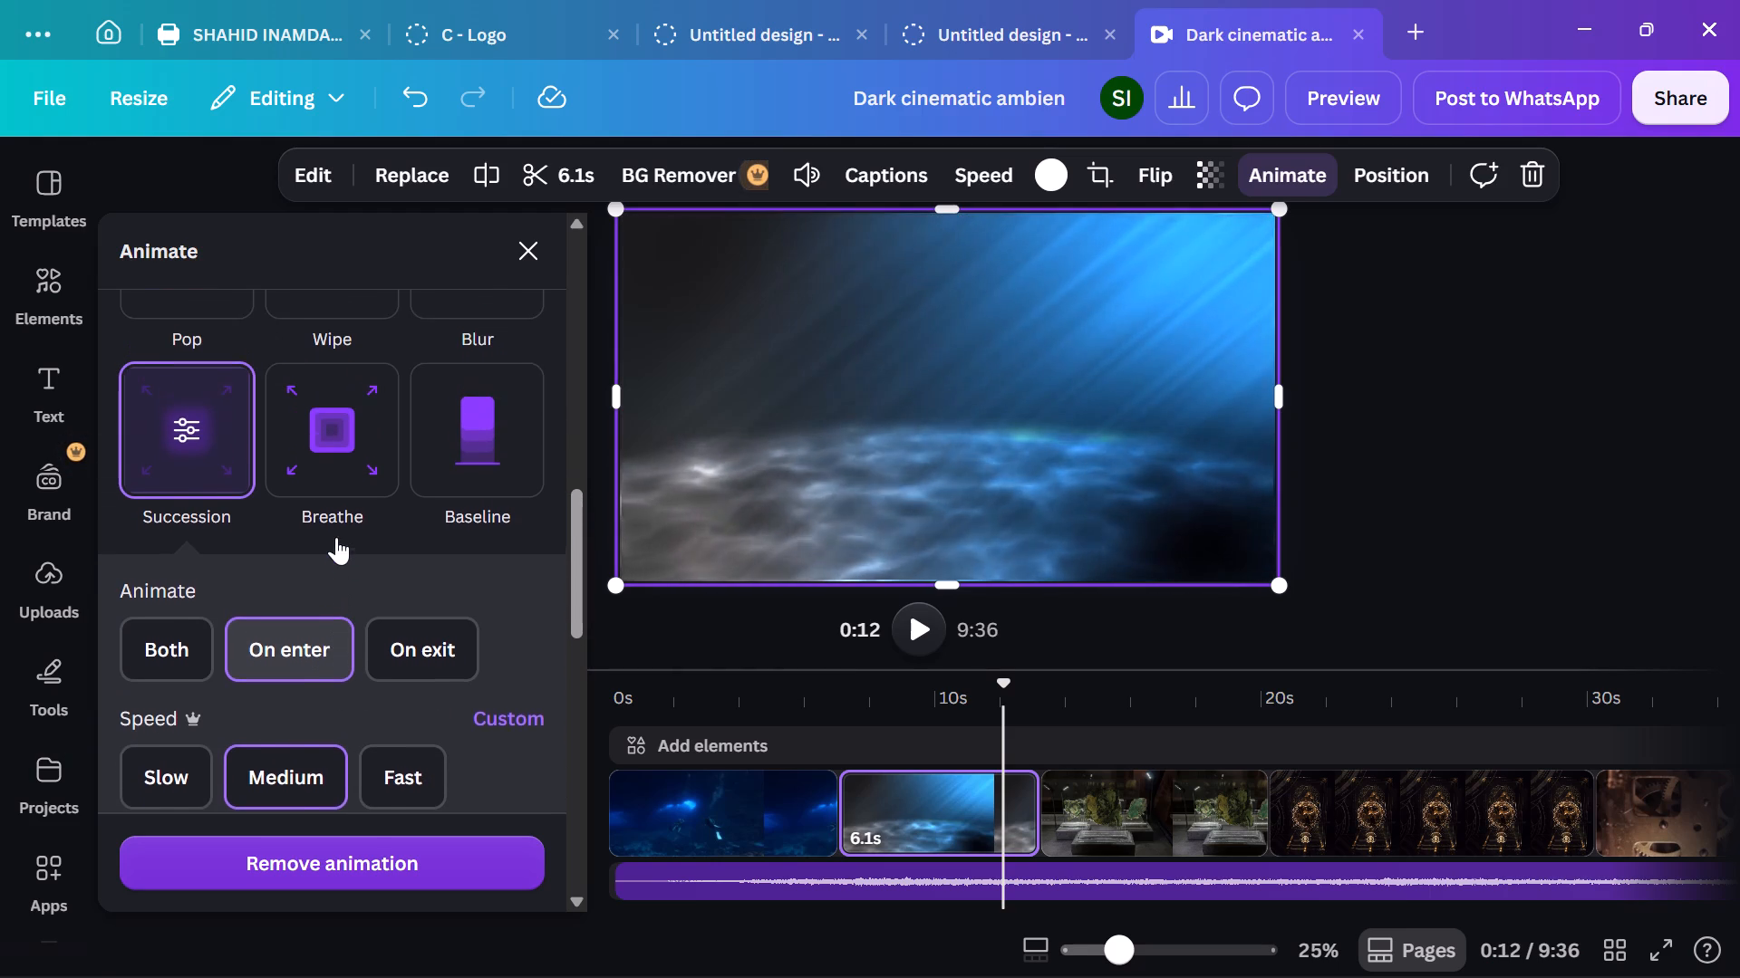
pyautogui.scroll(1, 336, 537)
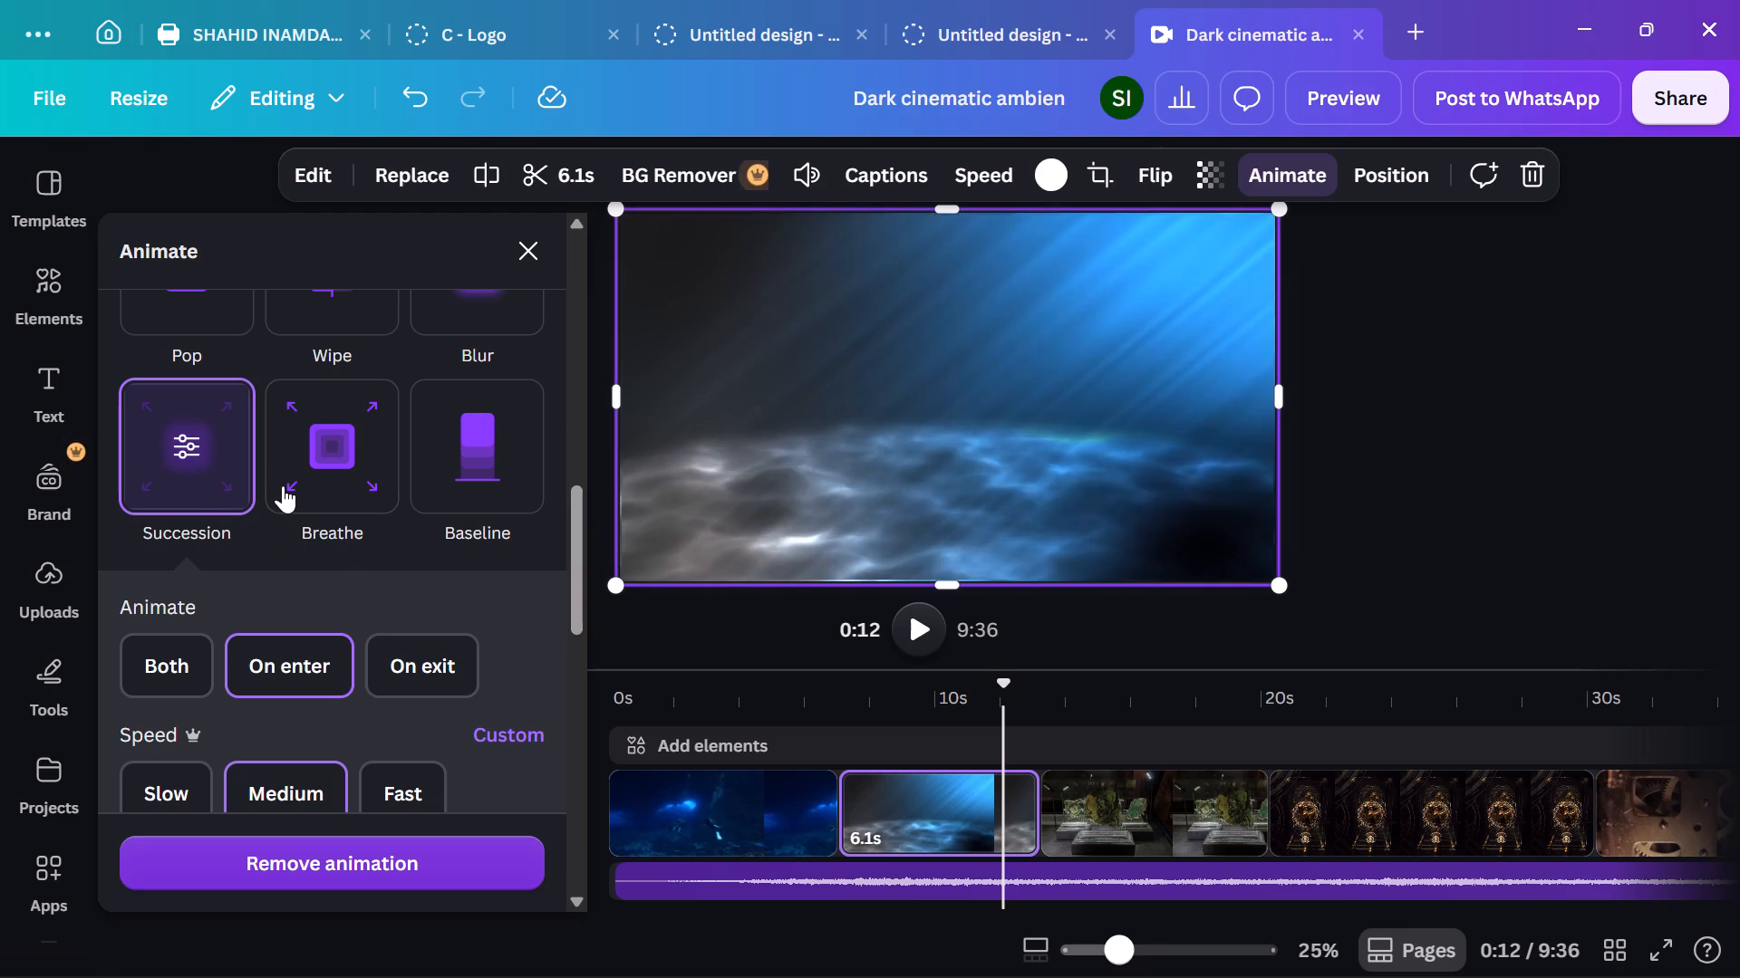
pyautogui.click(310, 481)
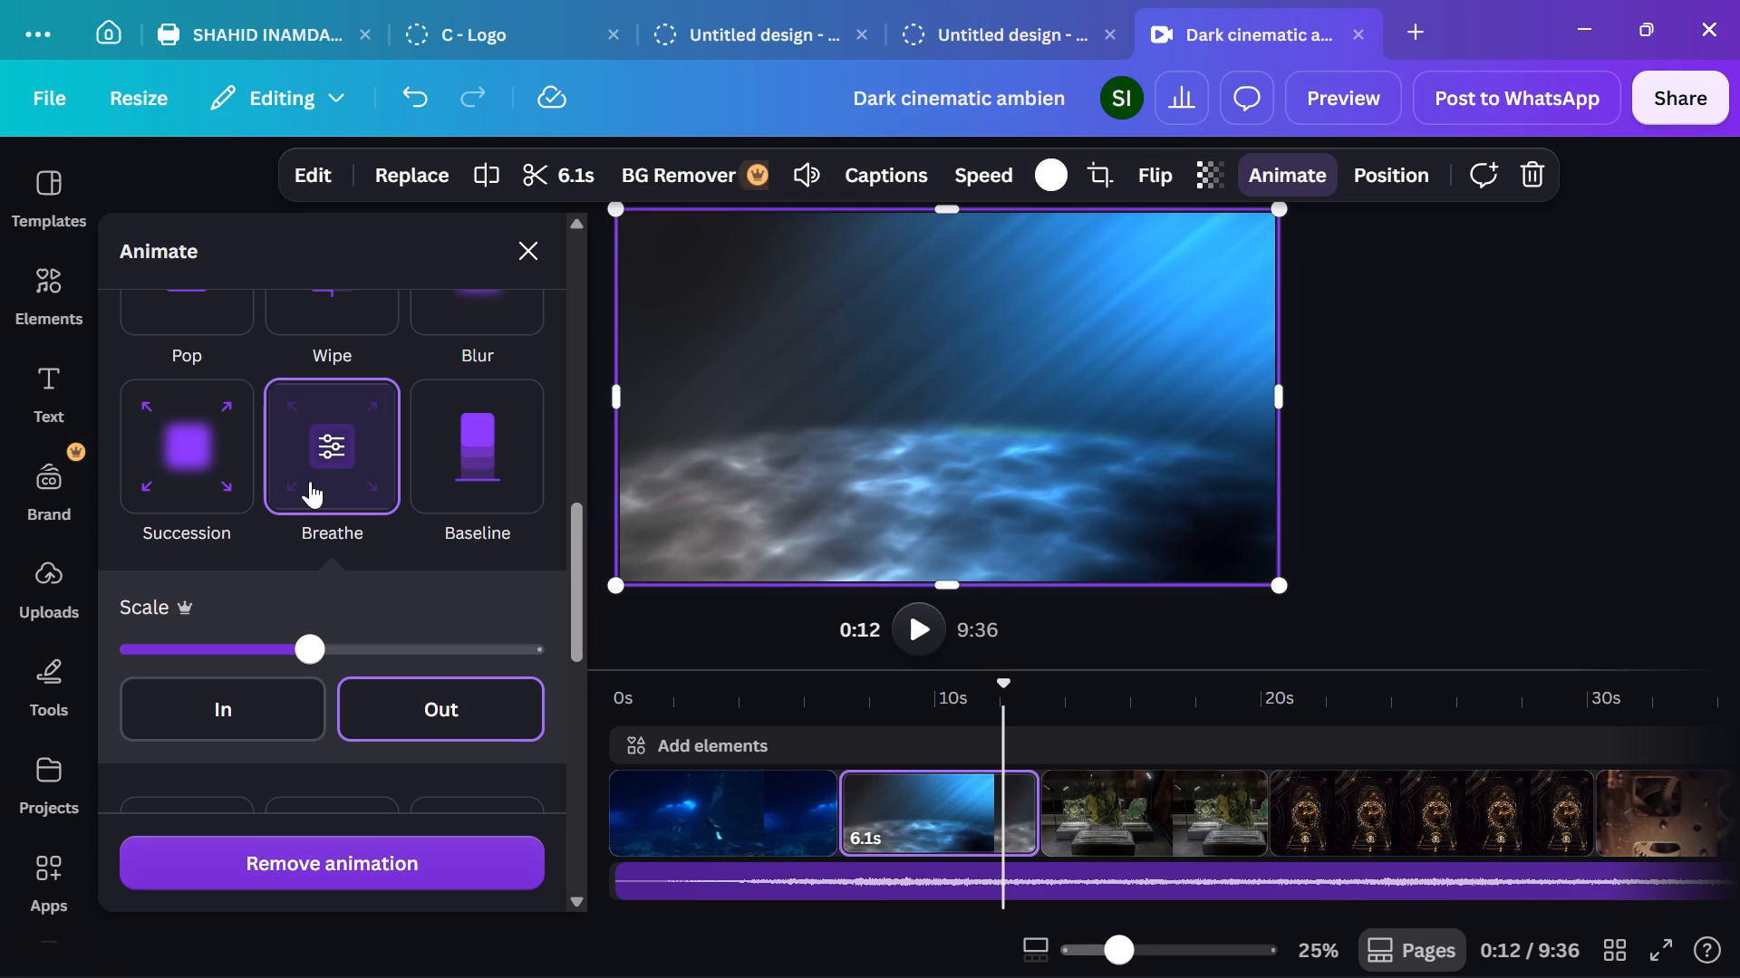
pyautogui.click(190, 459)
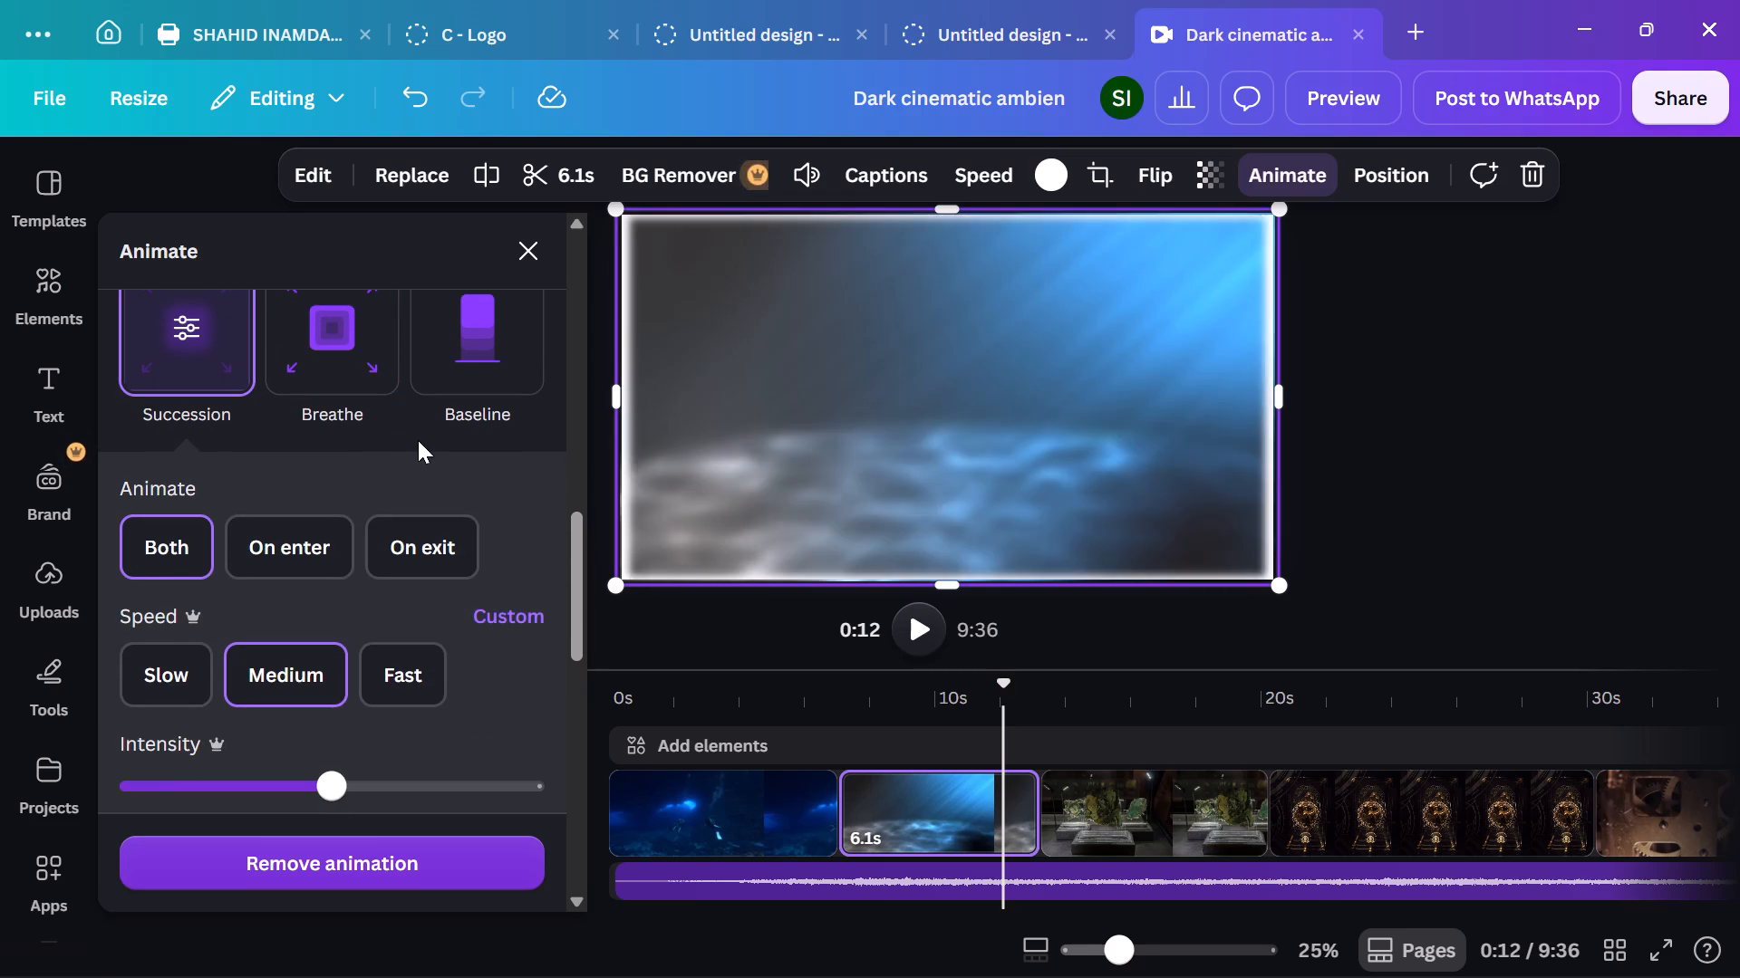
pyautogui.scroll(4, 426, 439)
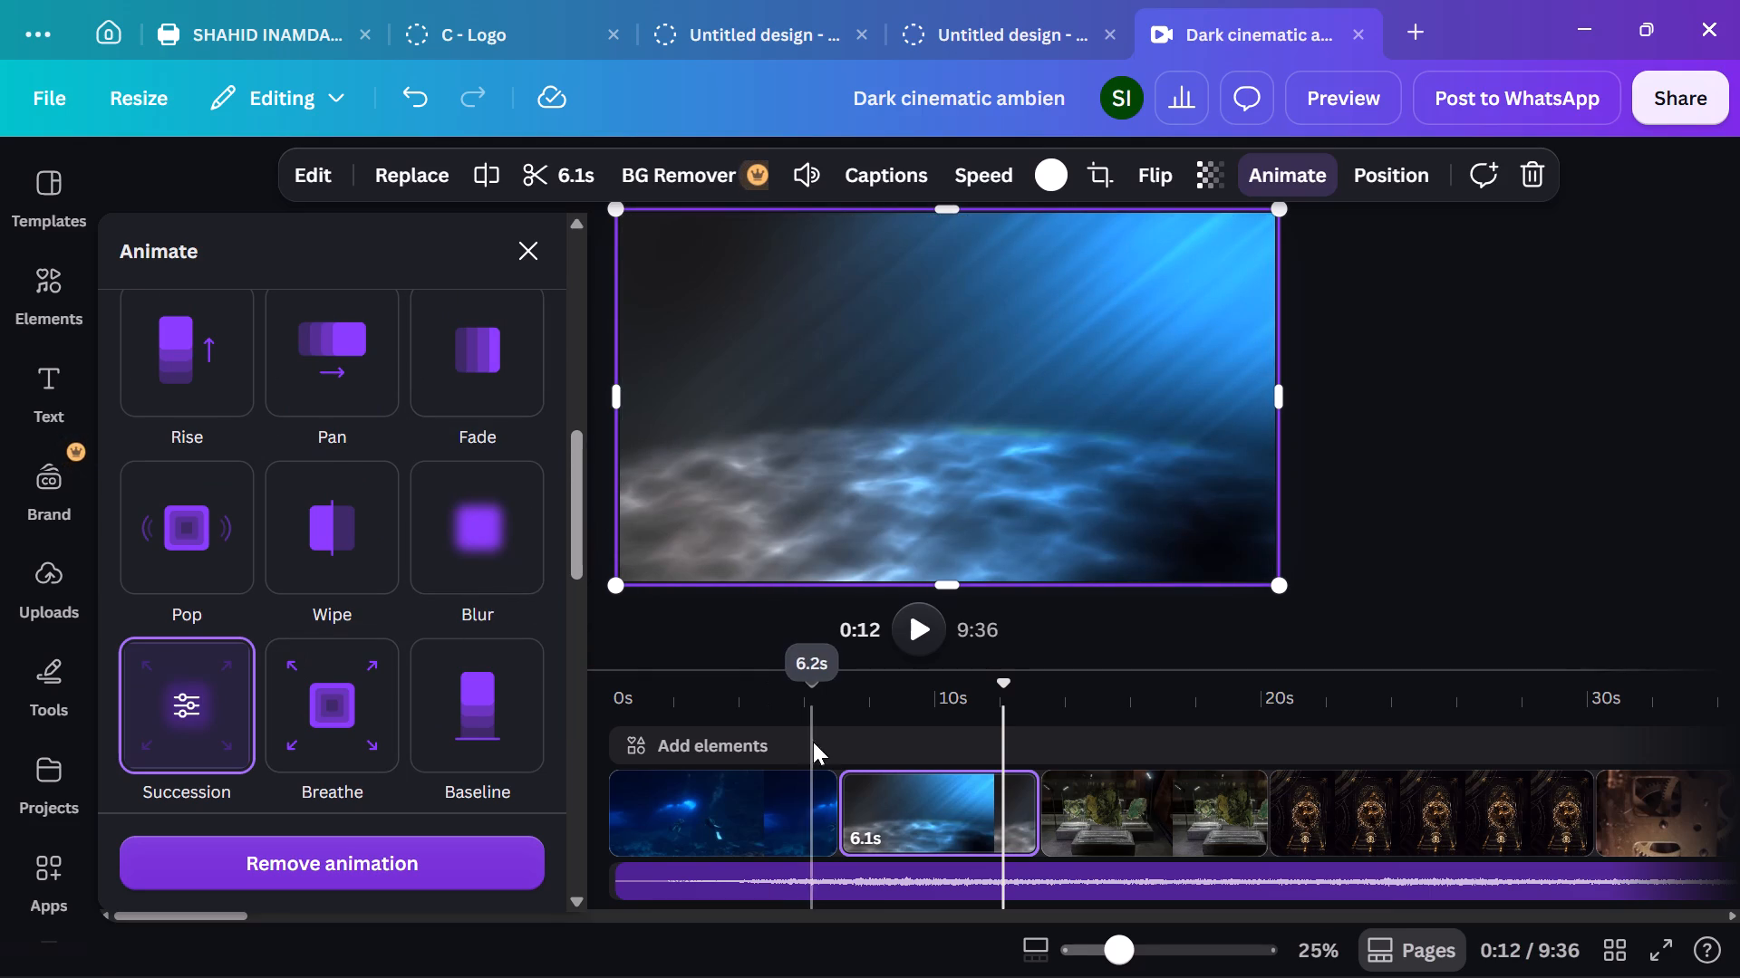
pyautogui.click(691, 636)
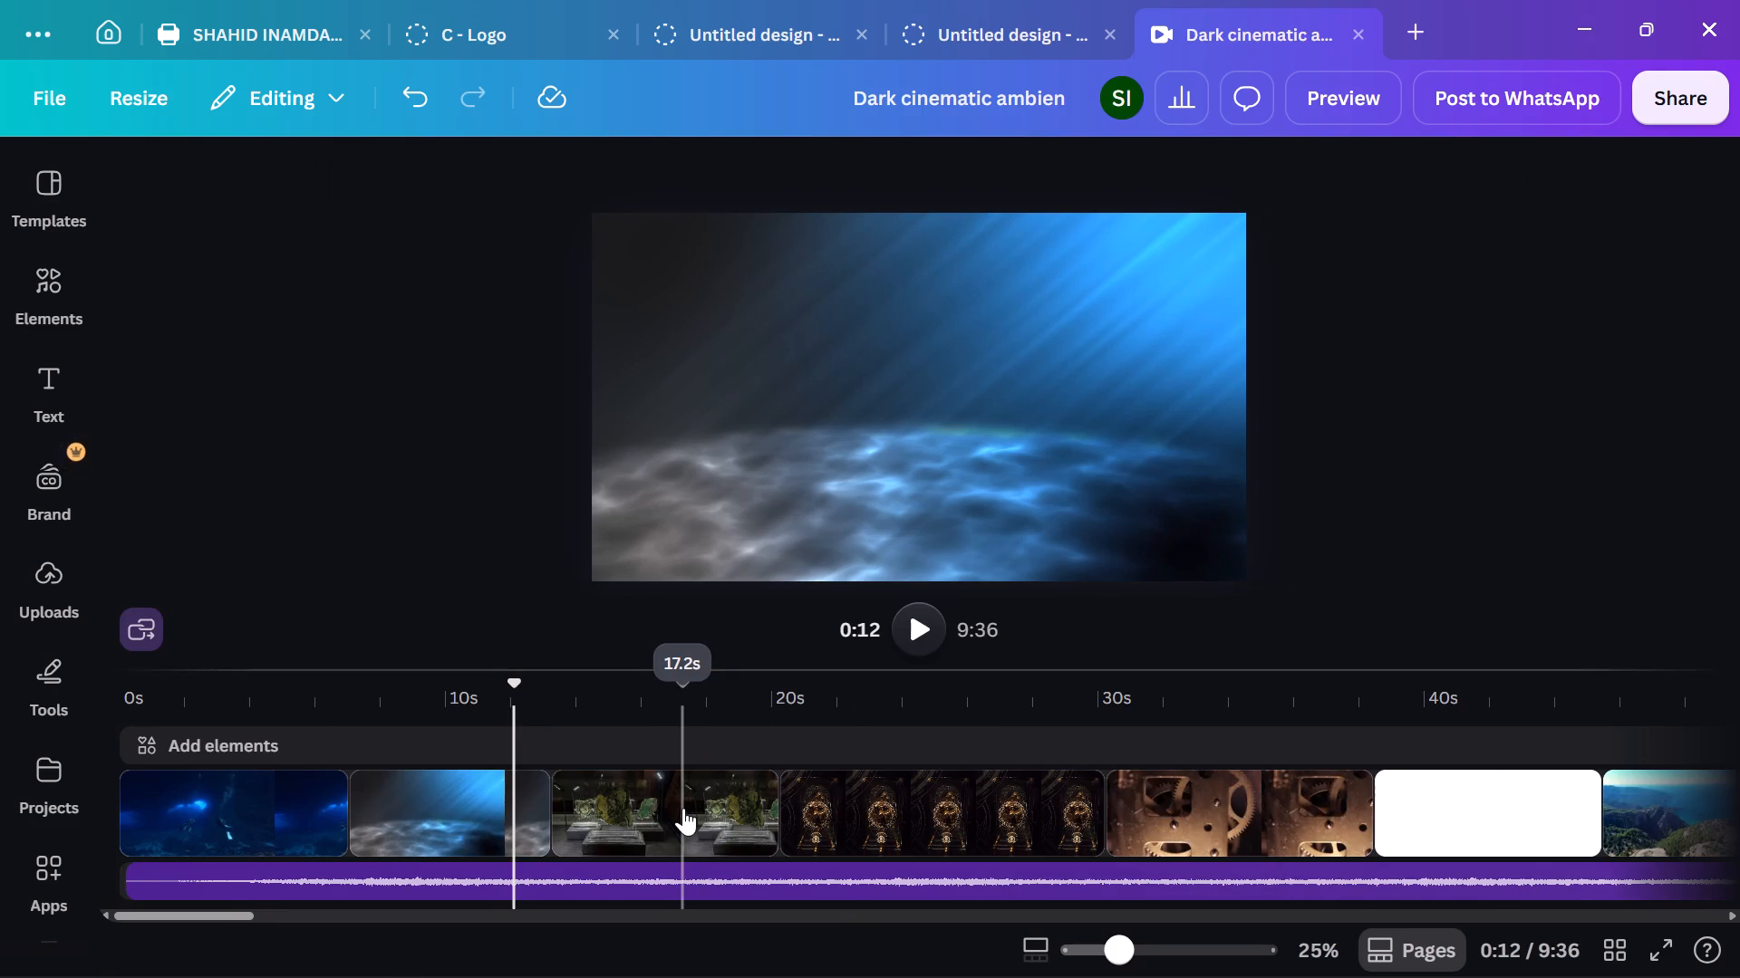
# Play the video from the beginning of the opening divers clip to check the animations of the first two clips.
pyautogui.hscroll(2, 683, 808)
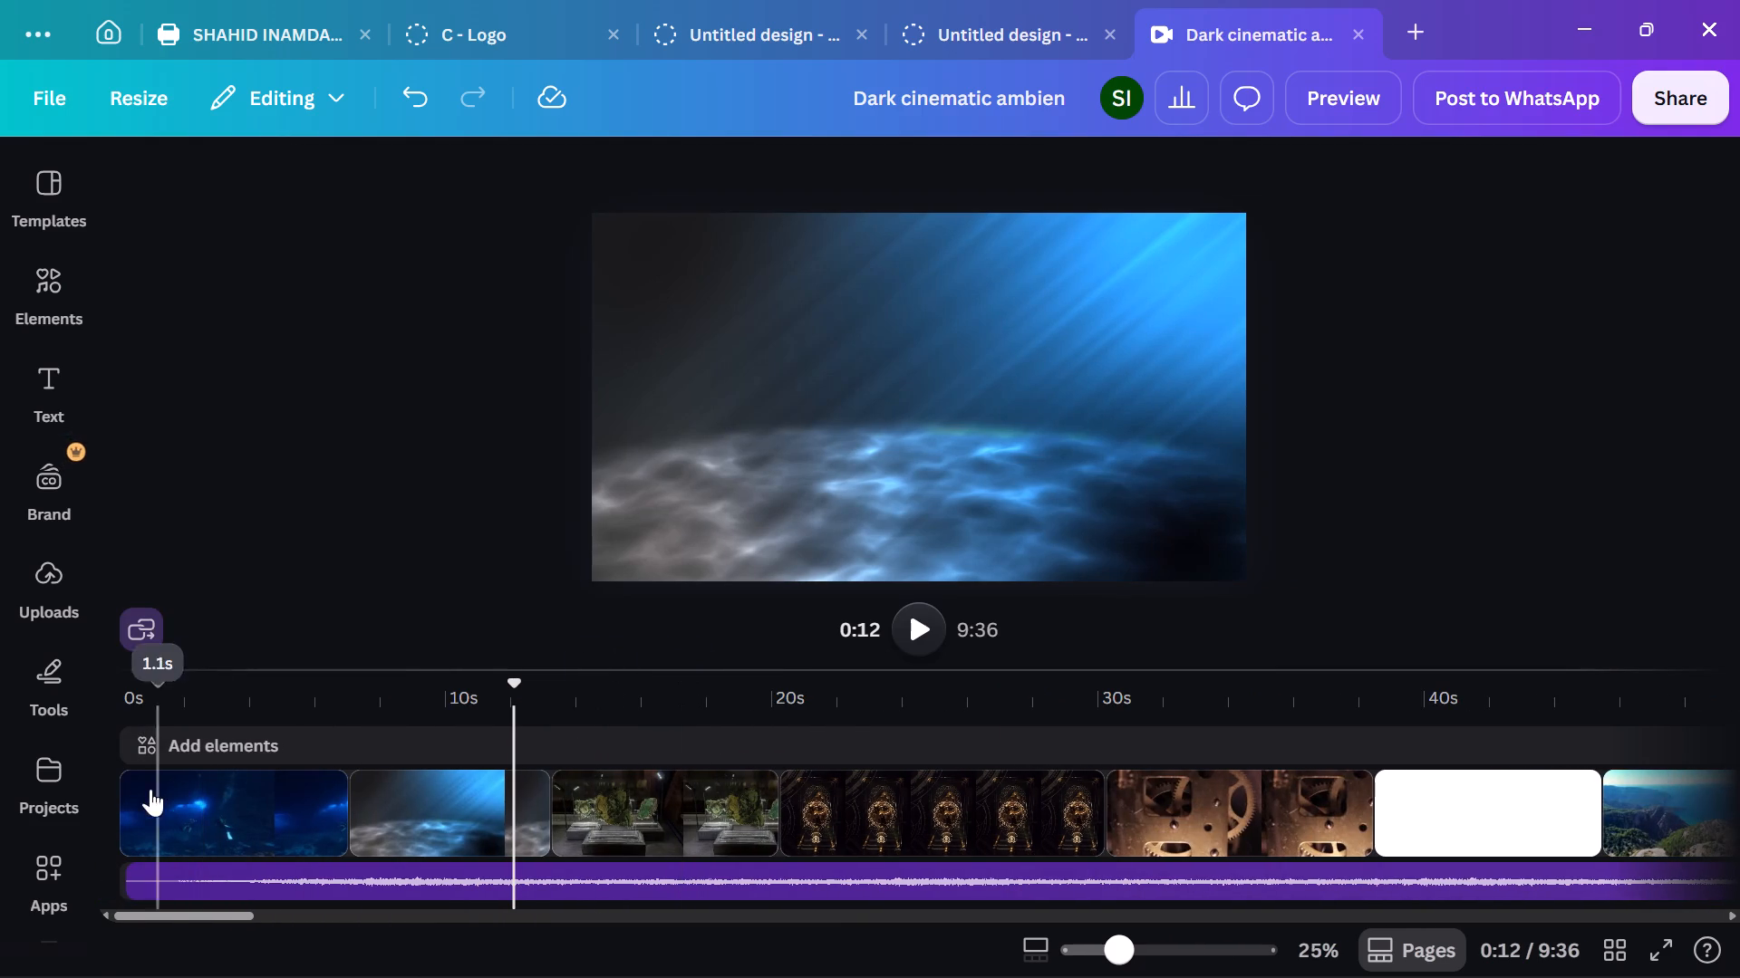
pyautogui.click(130, 784)
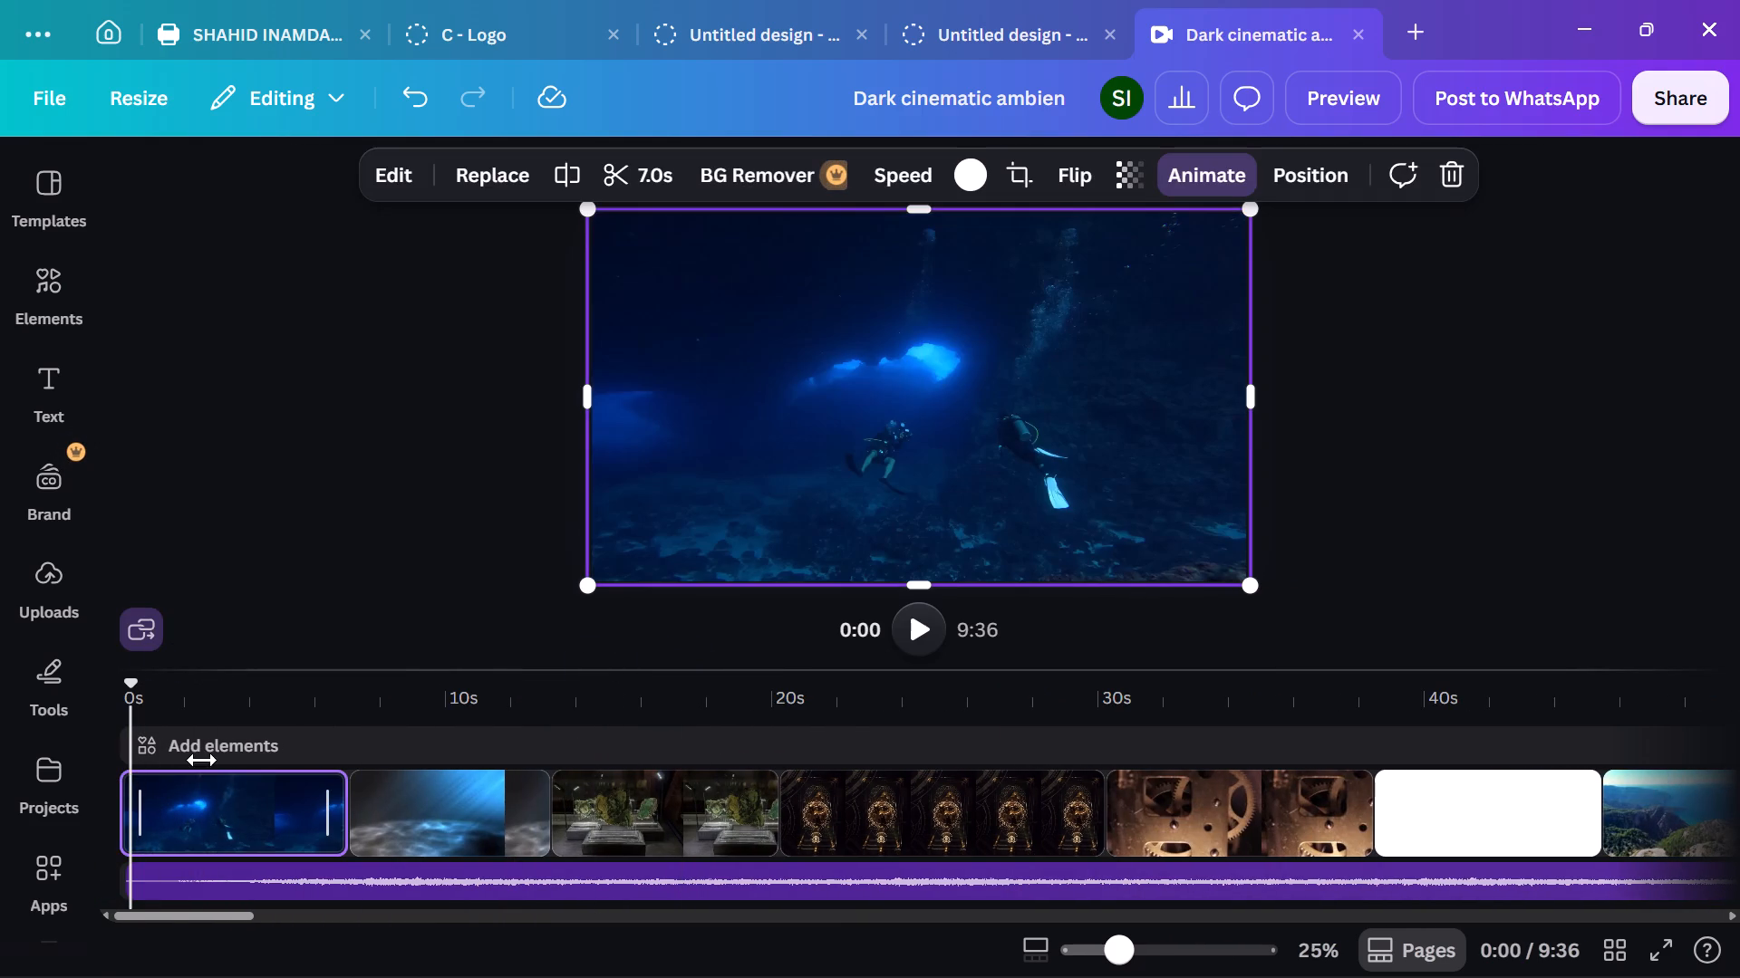
pyautogui.click(926, 629)
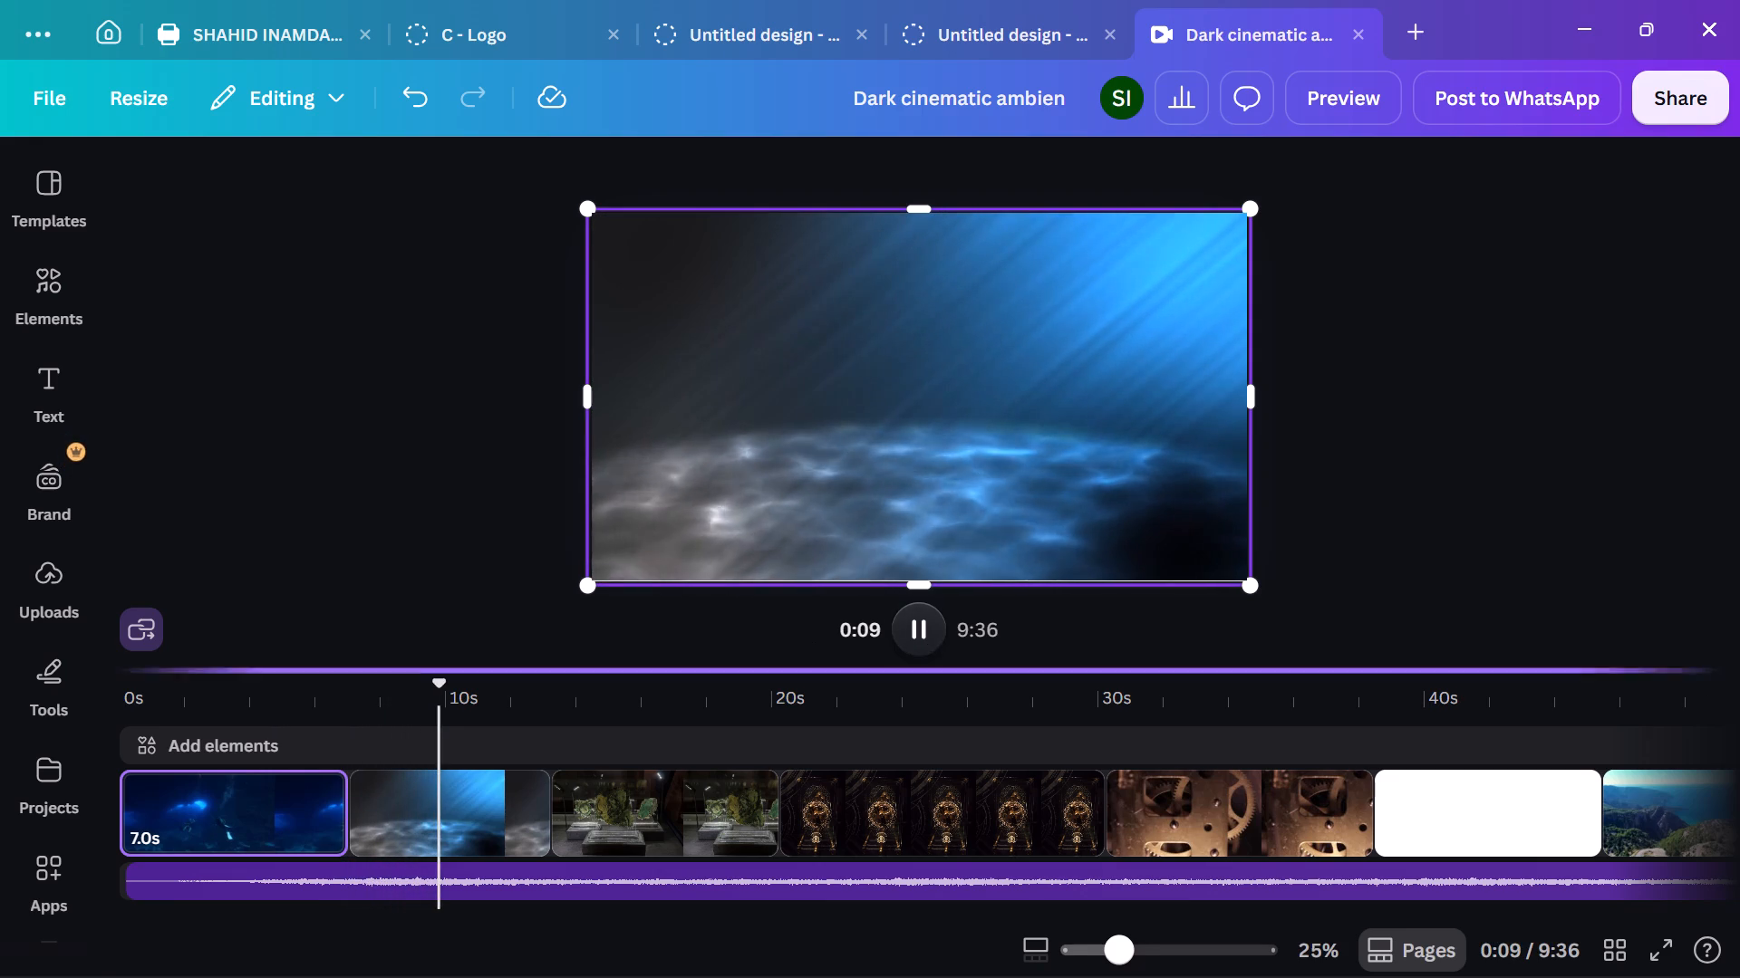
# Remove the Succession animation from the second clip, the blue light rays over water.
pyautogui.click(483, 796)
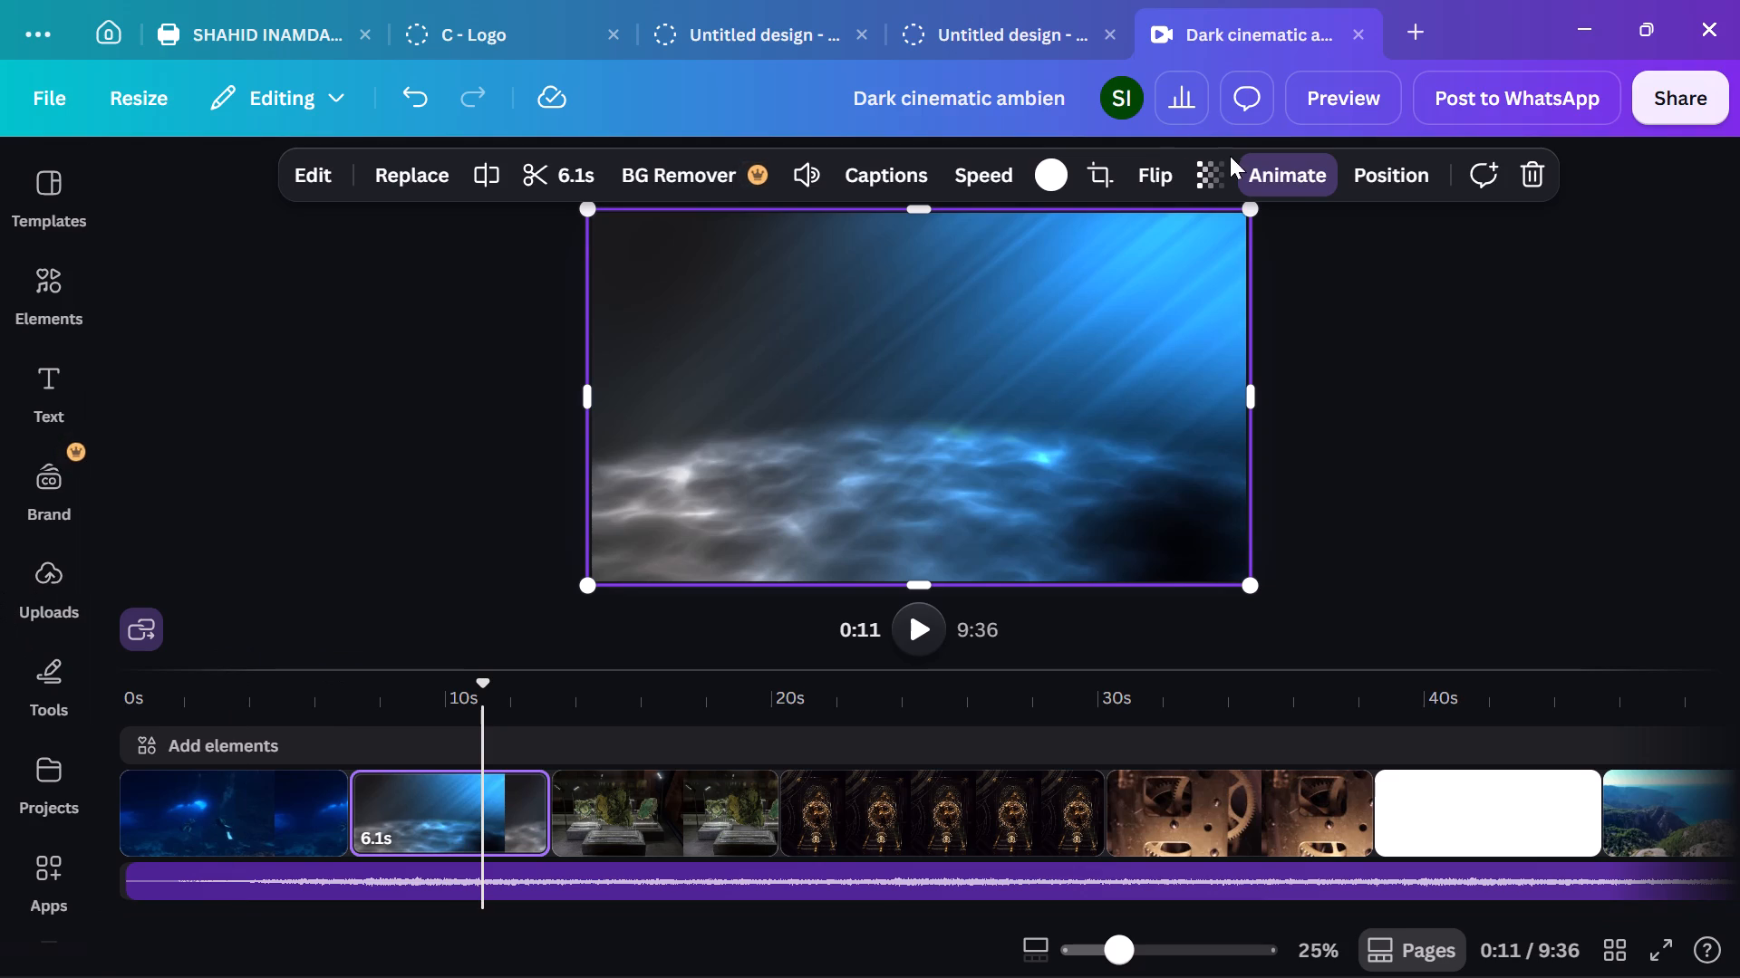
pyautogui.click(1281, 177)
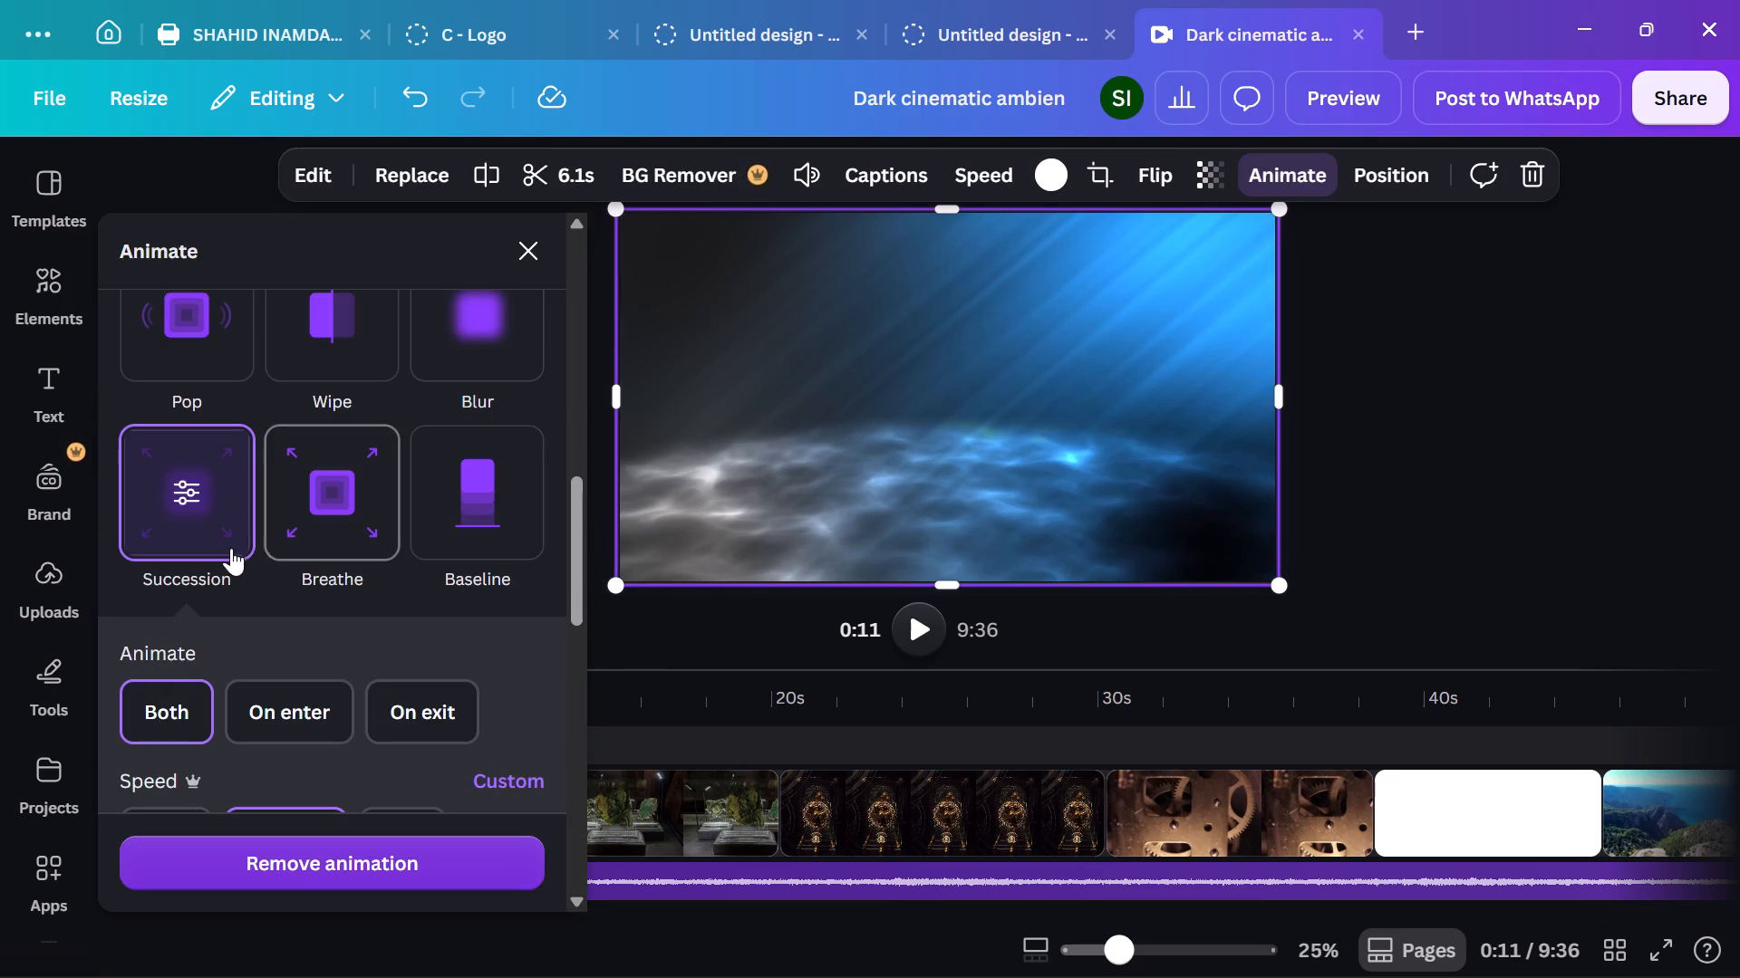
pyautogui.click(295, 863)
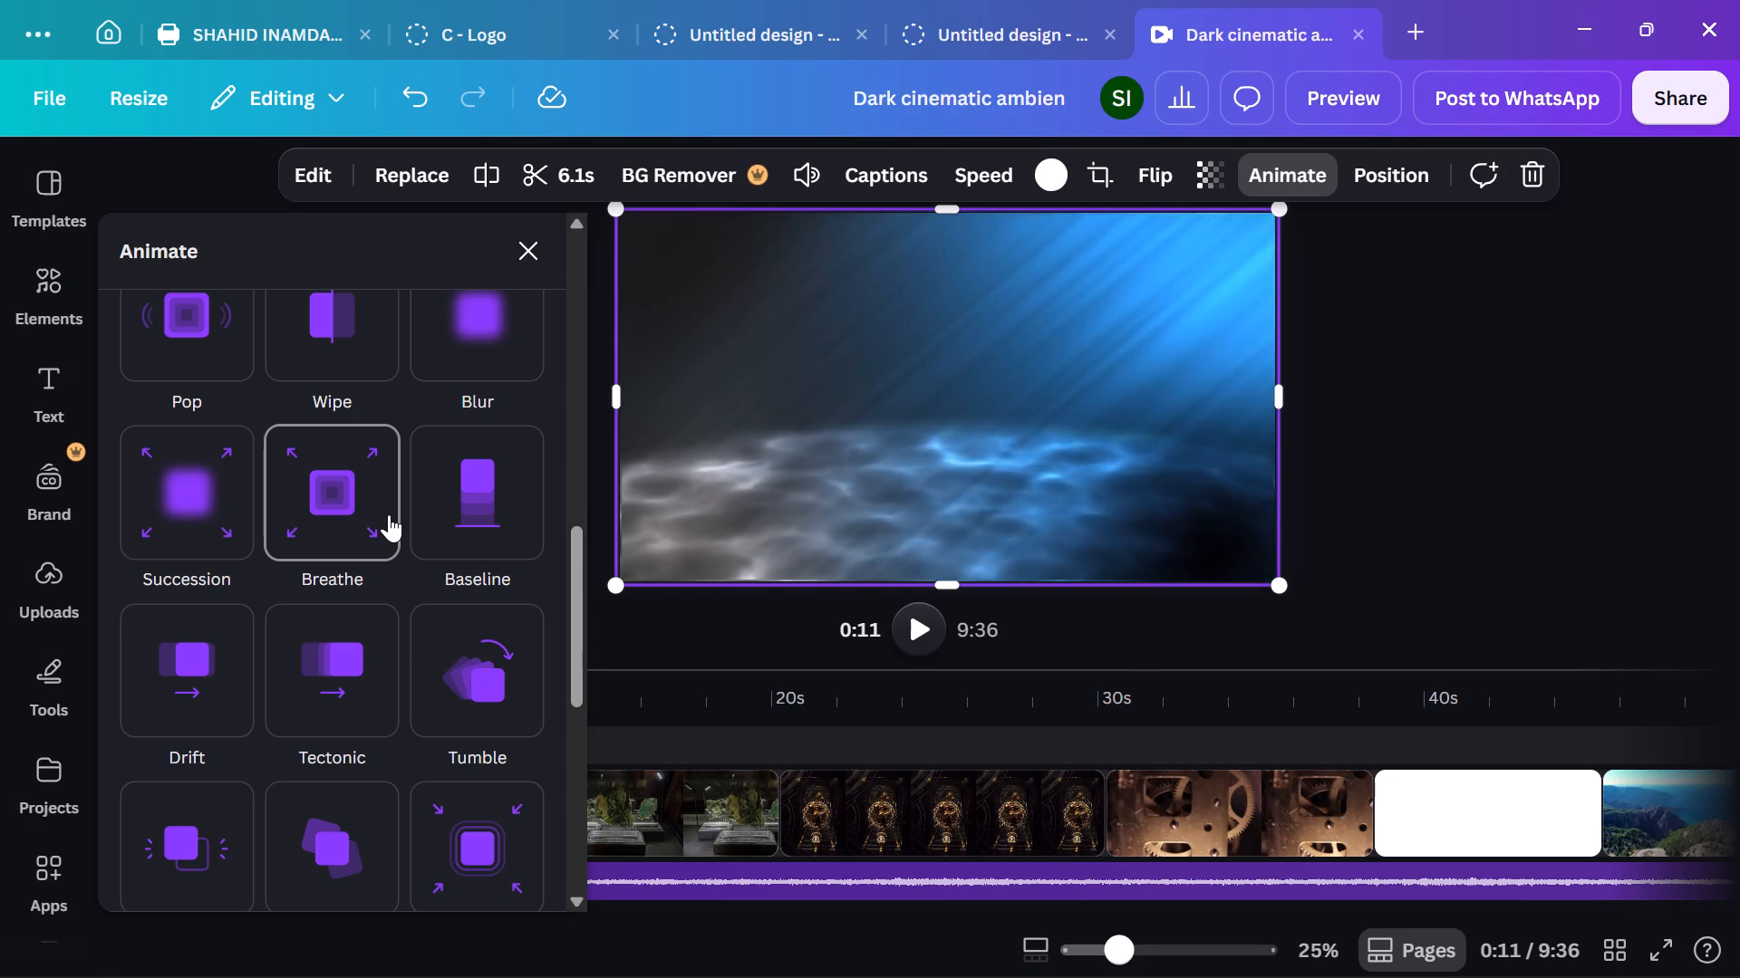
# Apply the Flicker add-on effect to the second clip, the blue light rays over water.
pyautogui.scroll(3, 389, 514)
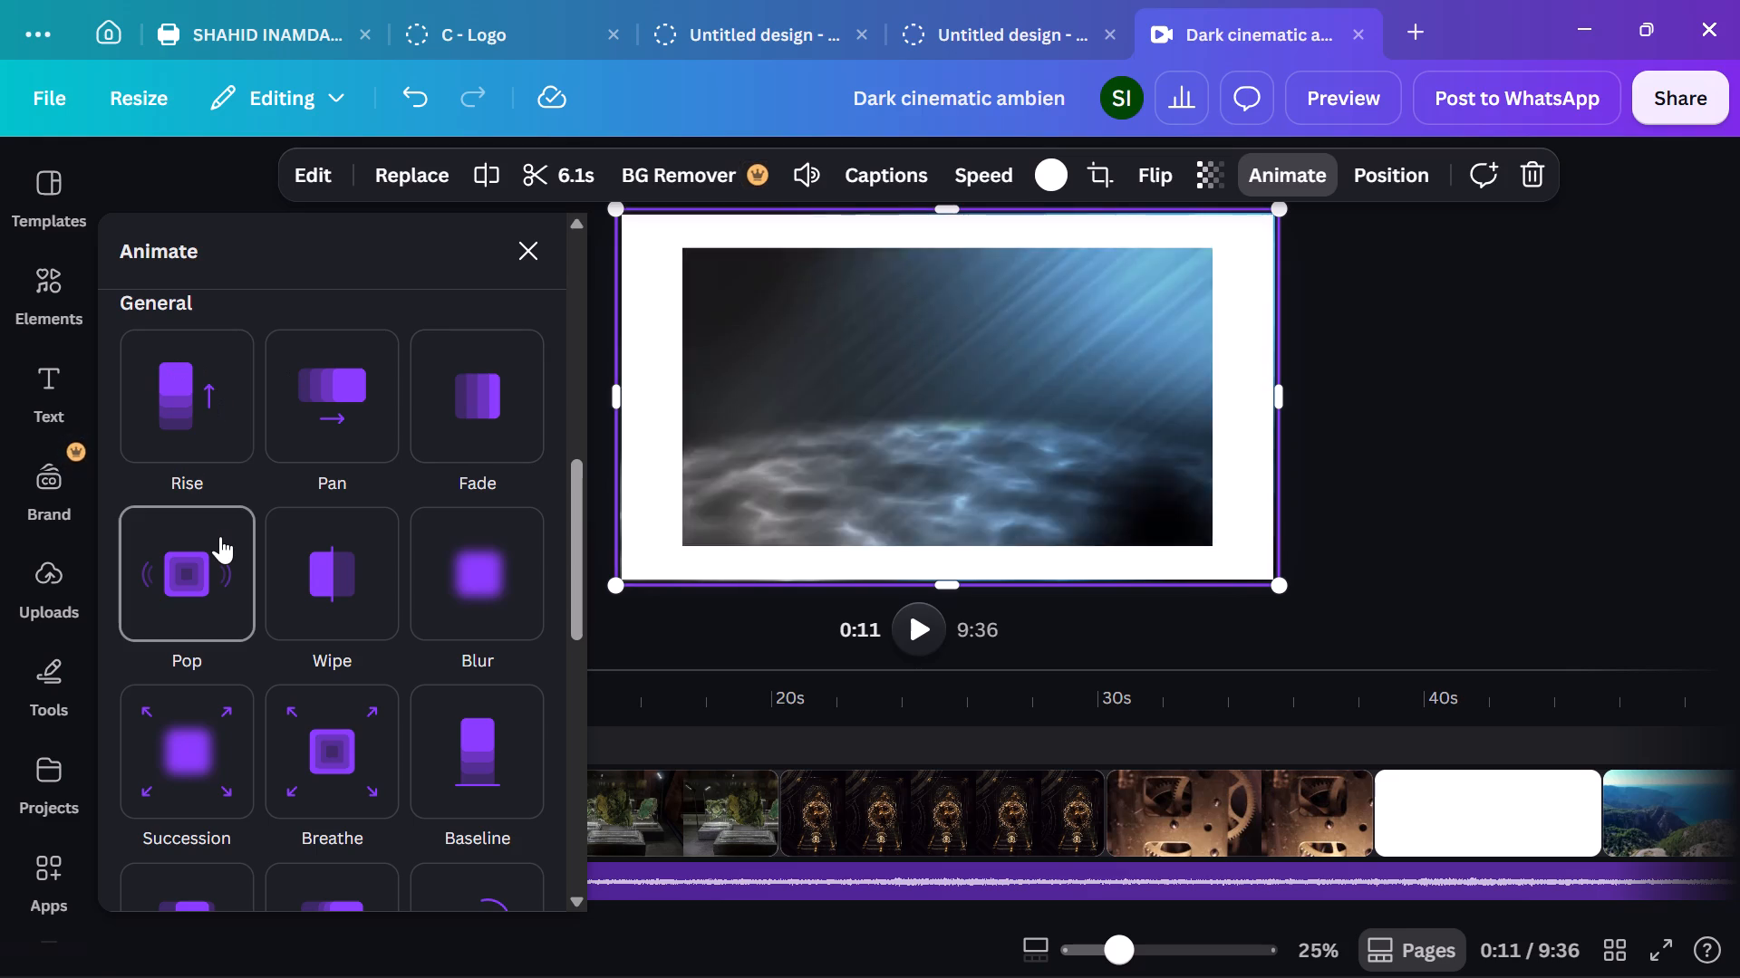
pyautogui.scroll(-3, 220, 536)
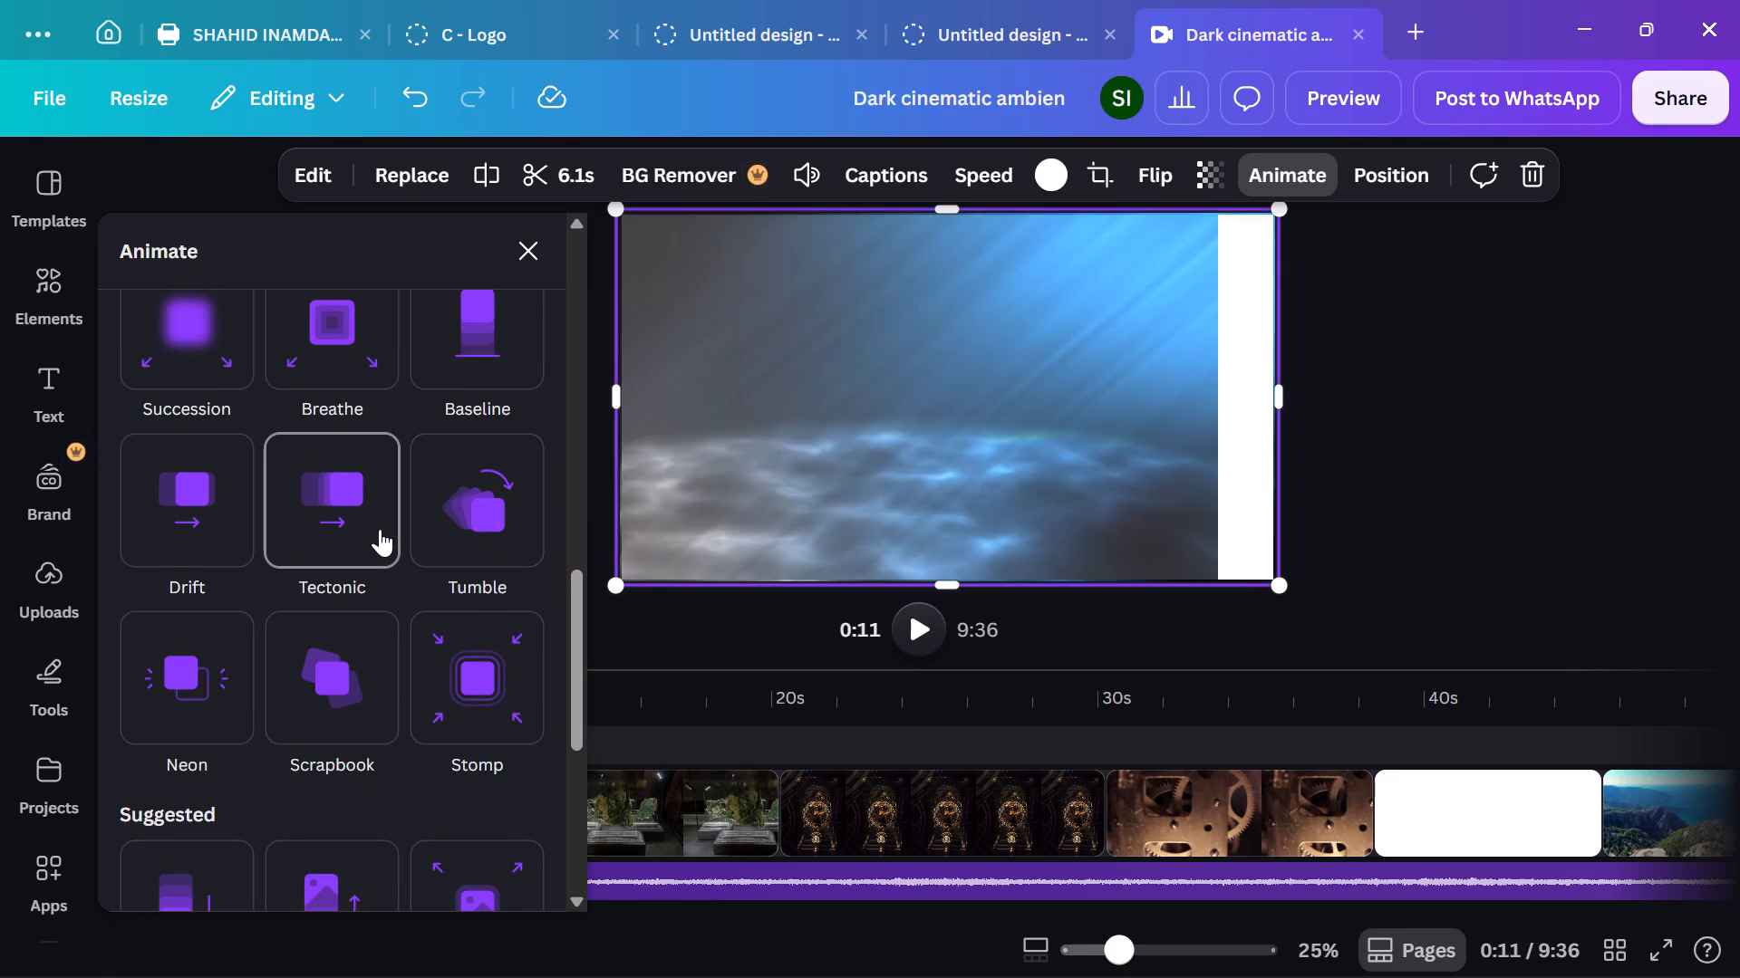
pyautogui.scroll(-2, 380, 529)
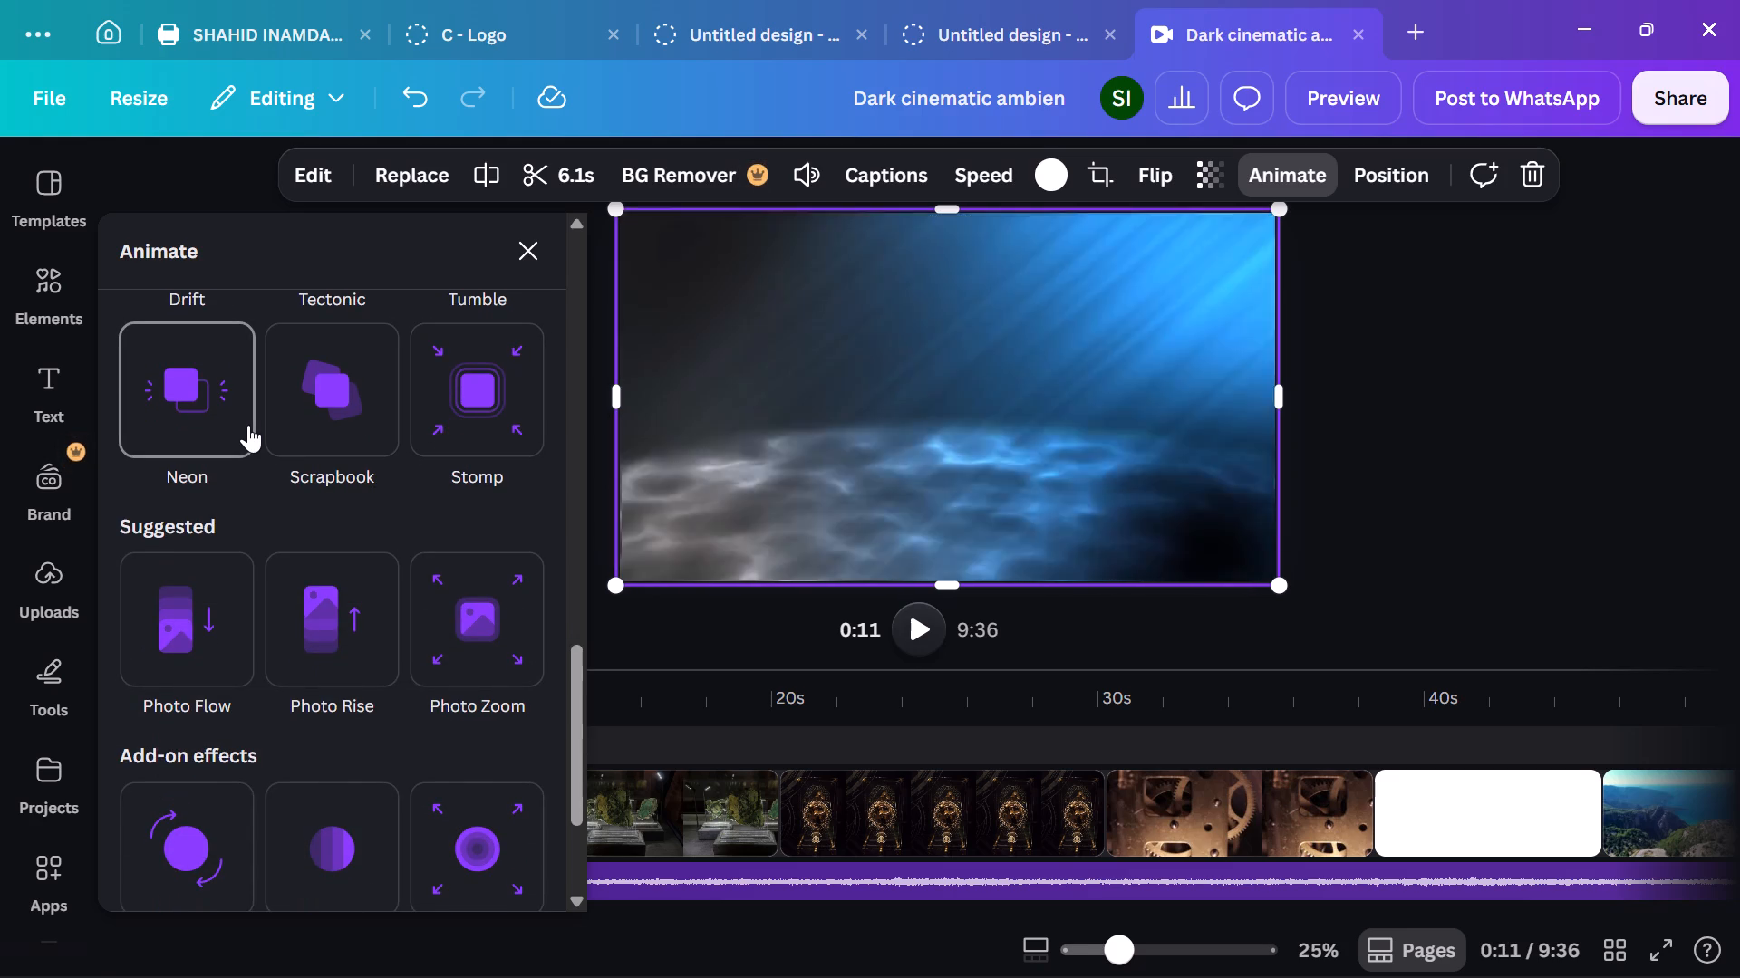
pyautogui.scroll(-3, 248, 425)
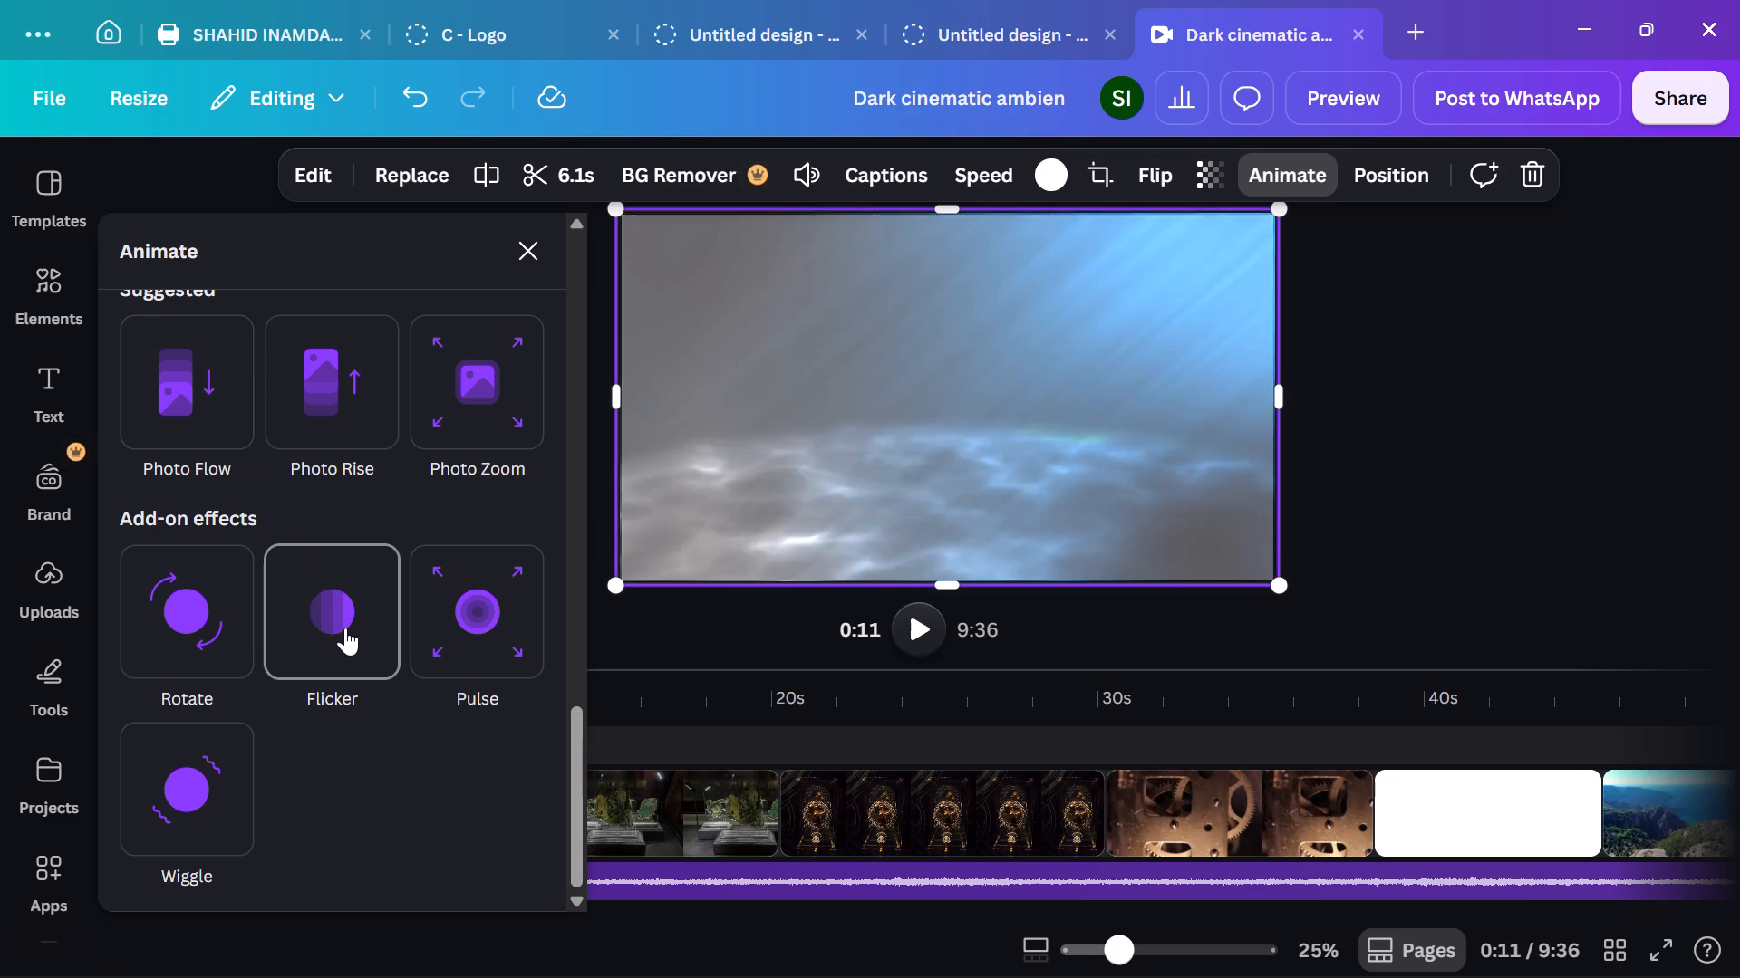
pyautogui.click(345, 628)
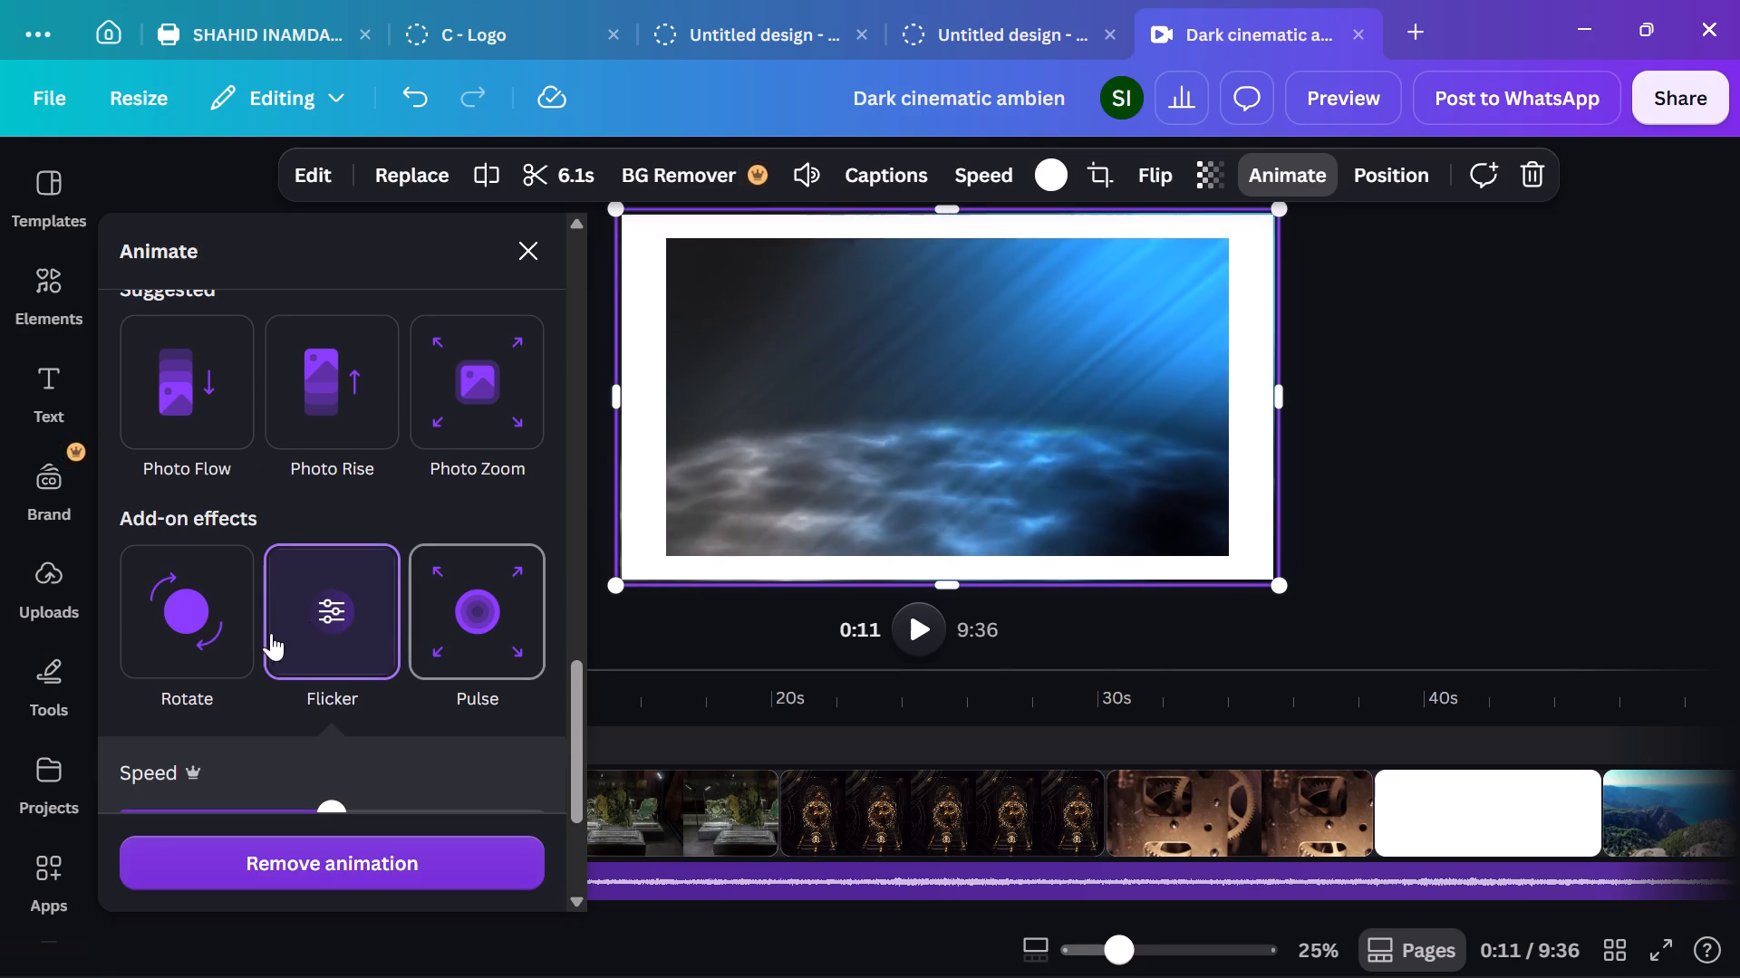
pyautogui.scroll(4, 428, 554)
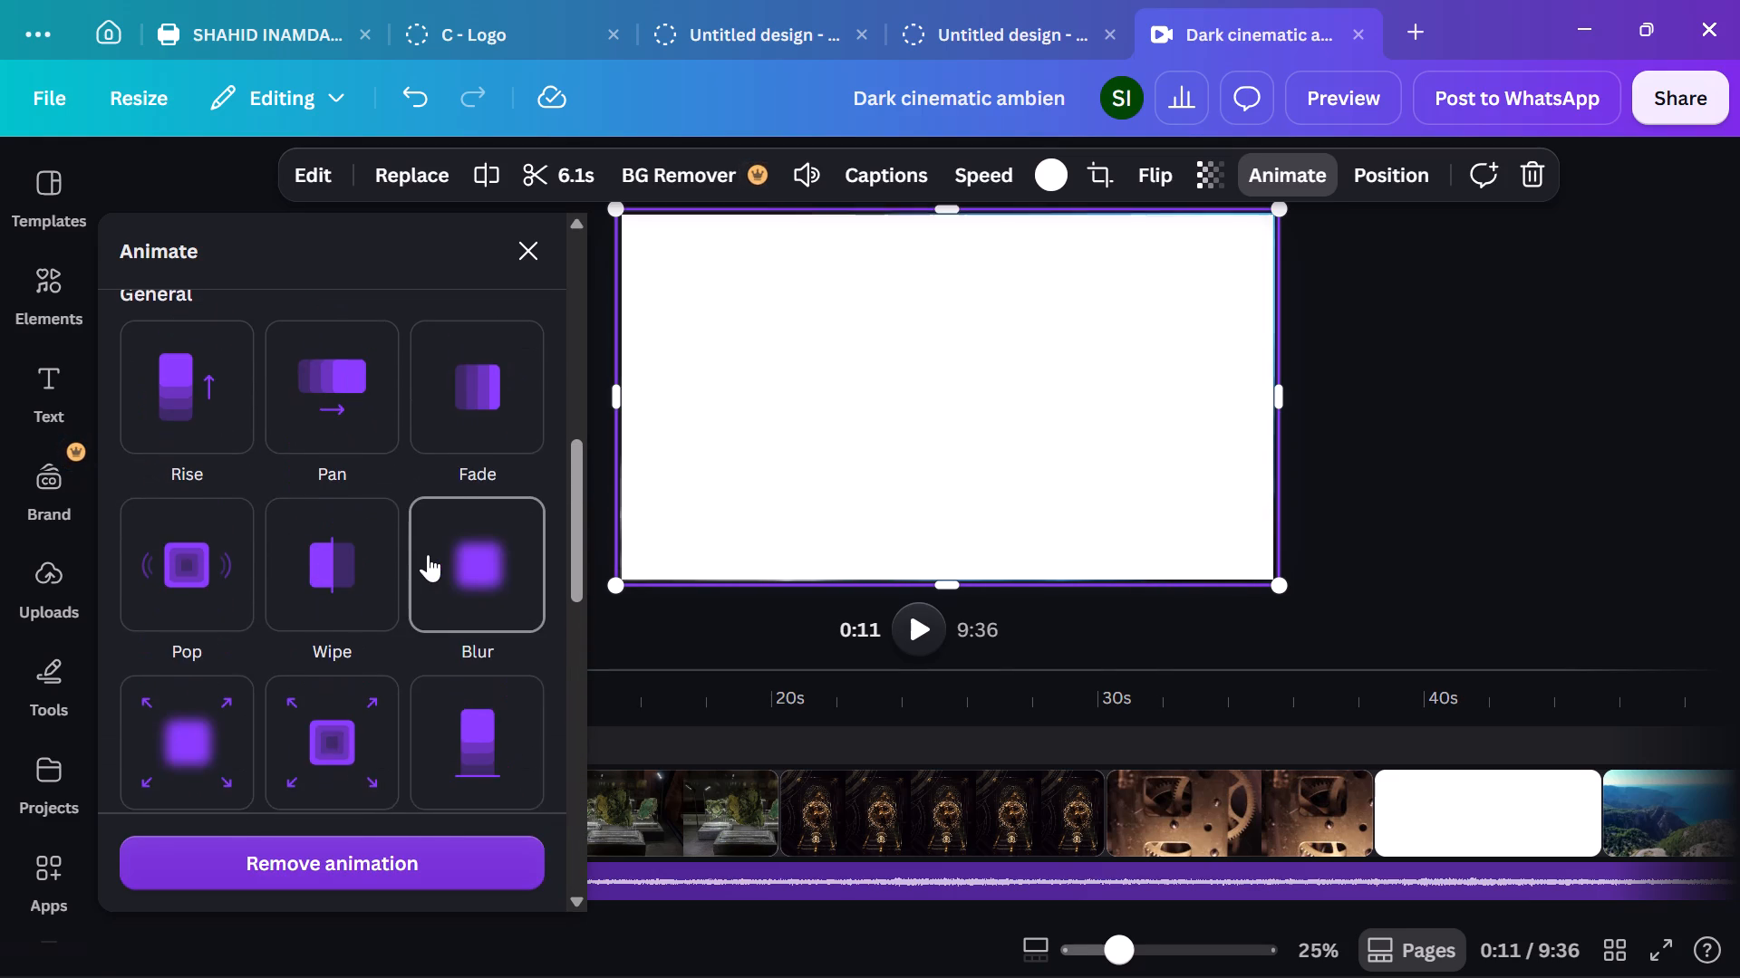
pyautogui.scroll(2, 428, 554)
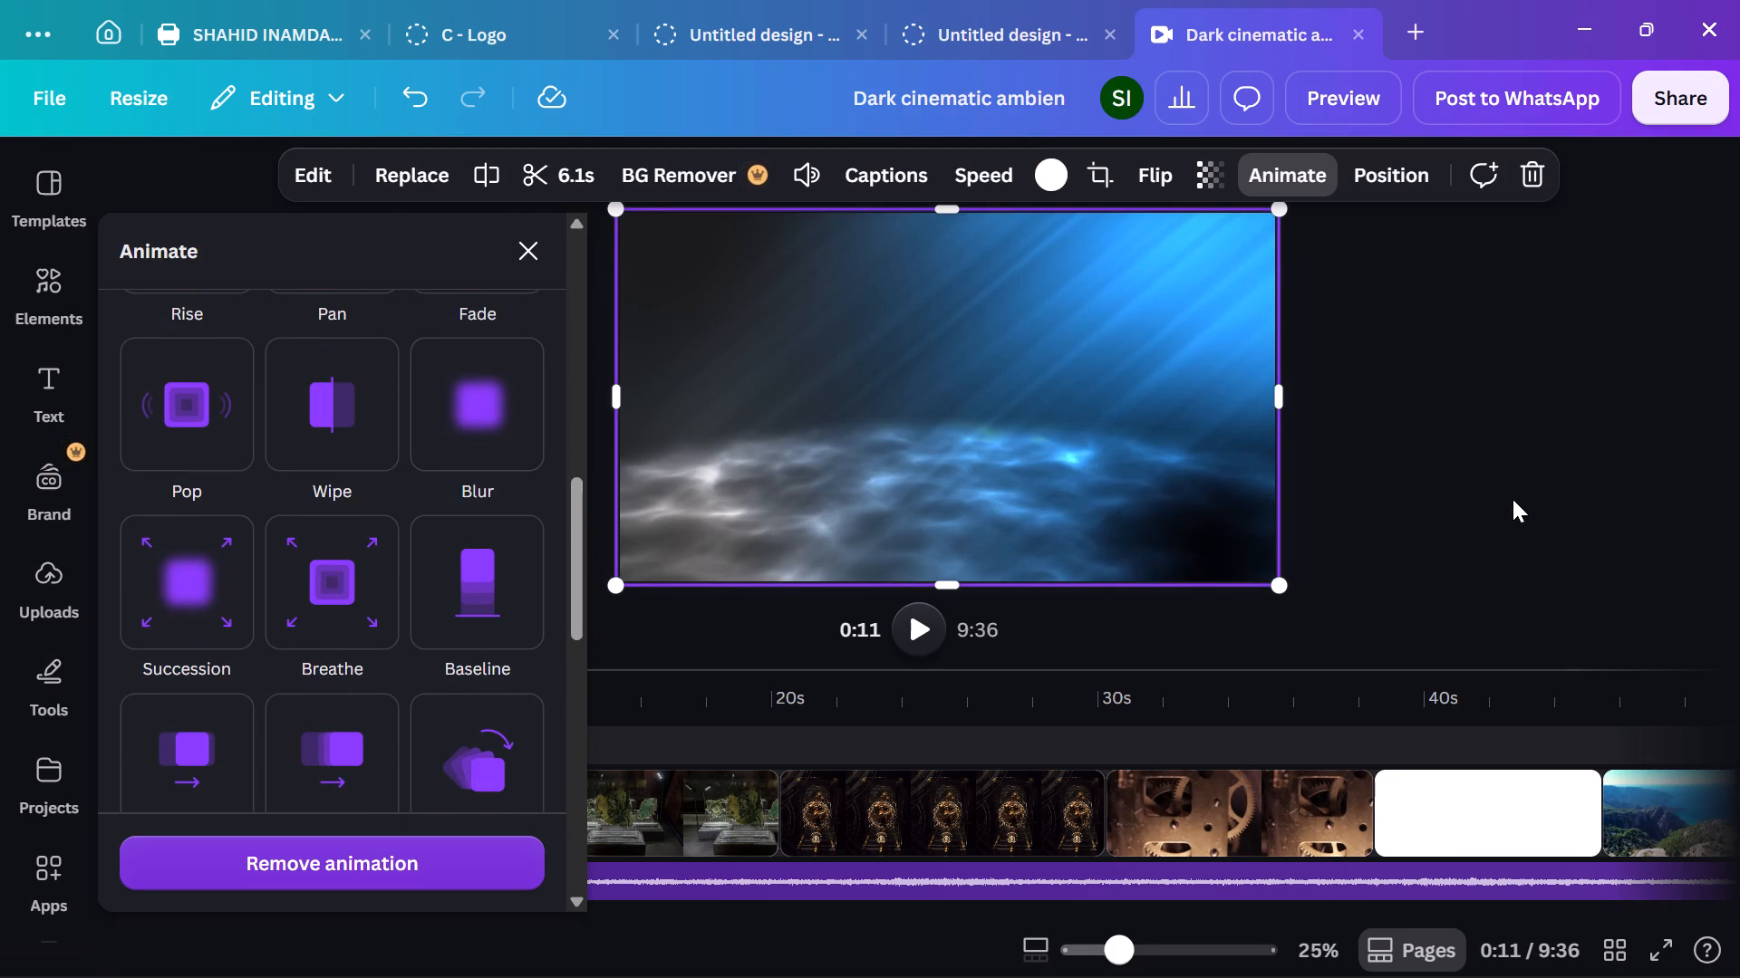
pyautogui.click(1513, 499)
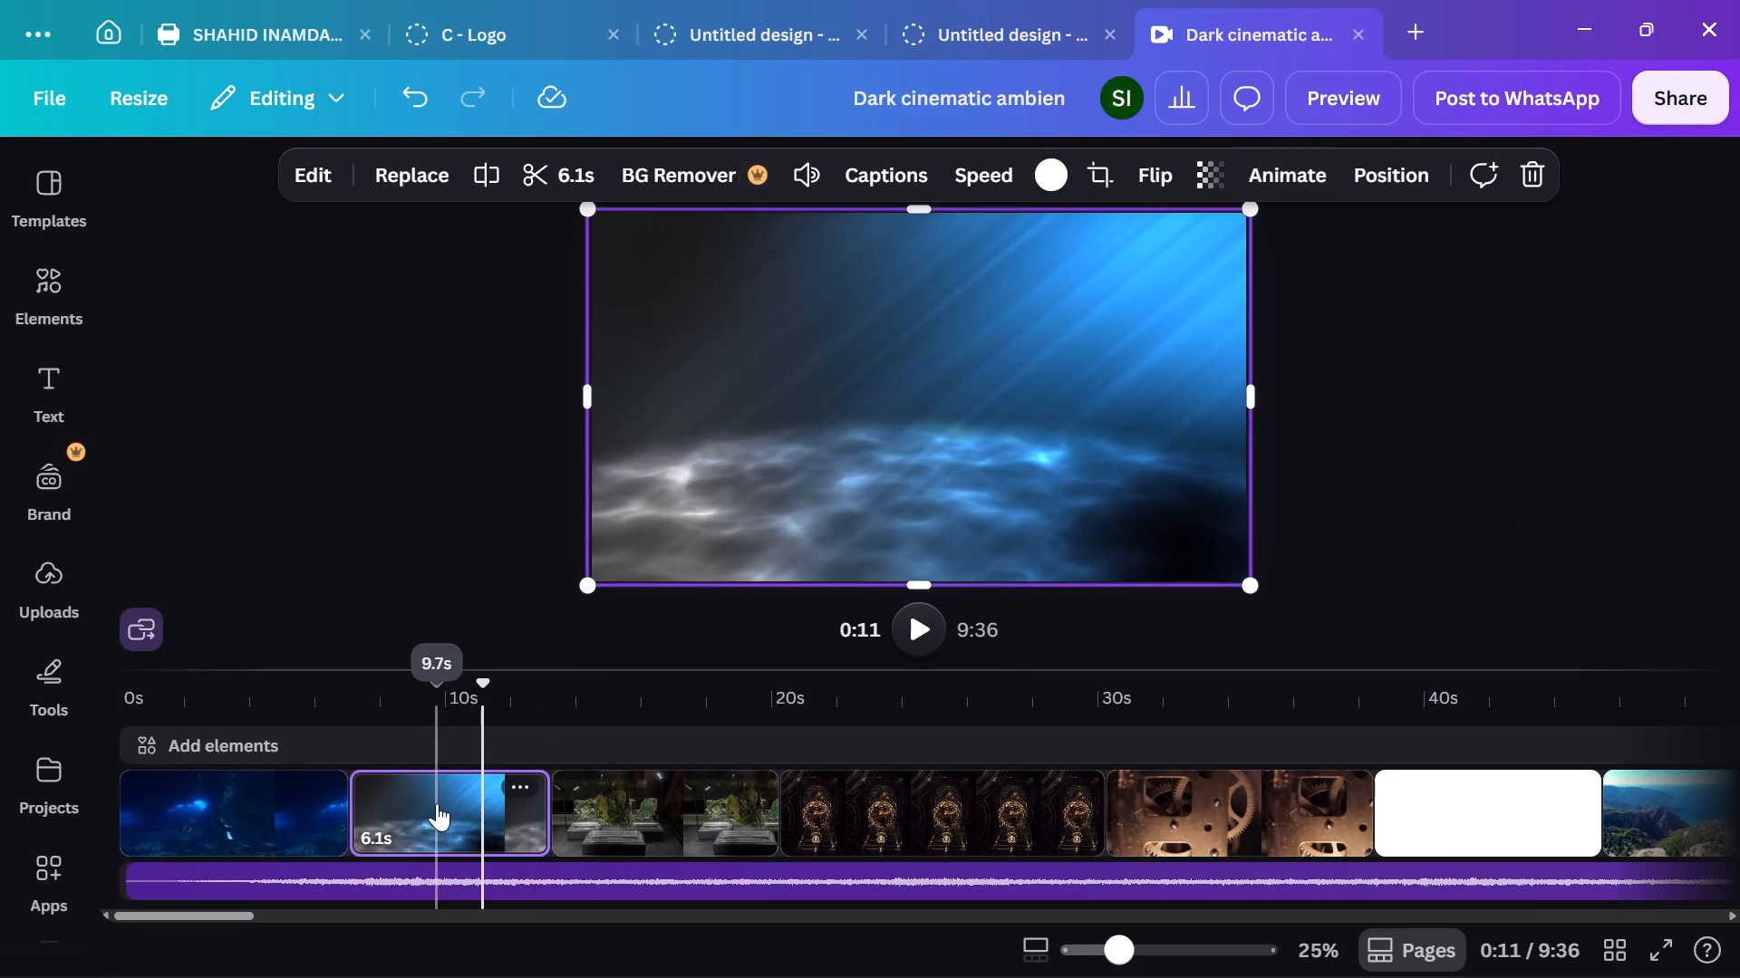
# Play the second clip from its start to check the Flicker effect.
pyautogui.click(363, 788)
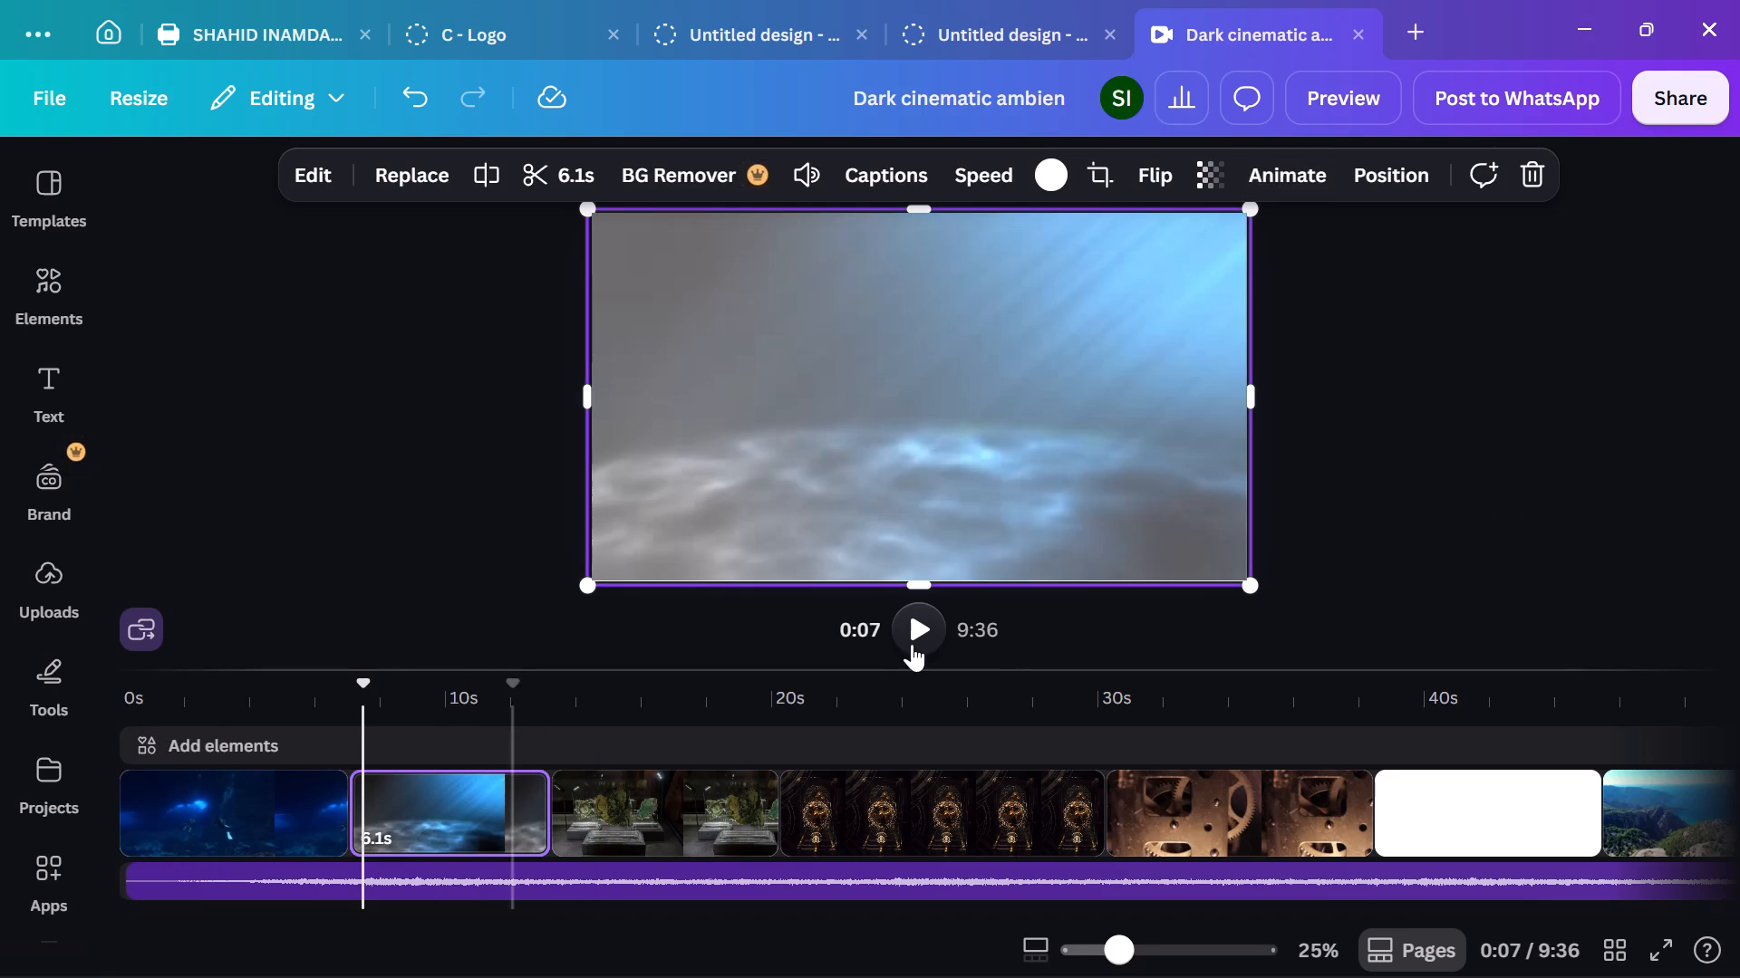
pyautogui.click(902, 641)
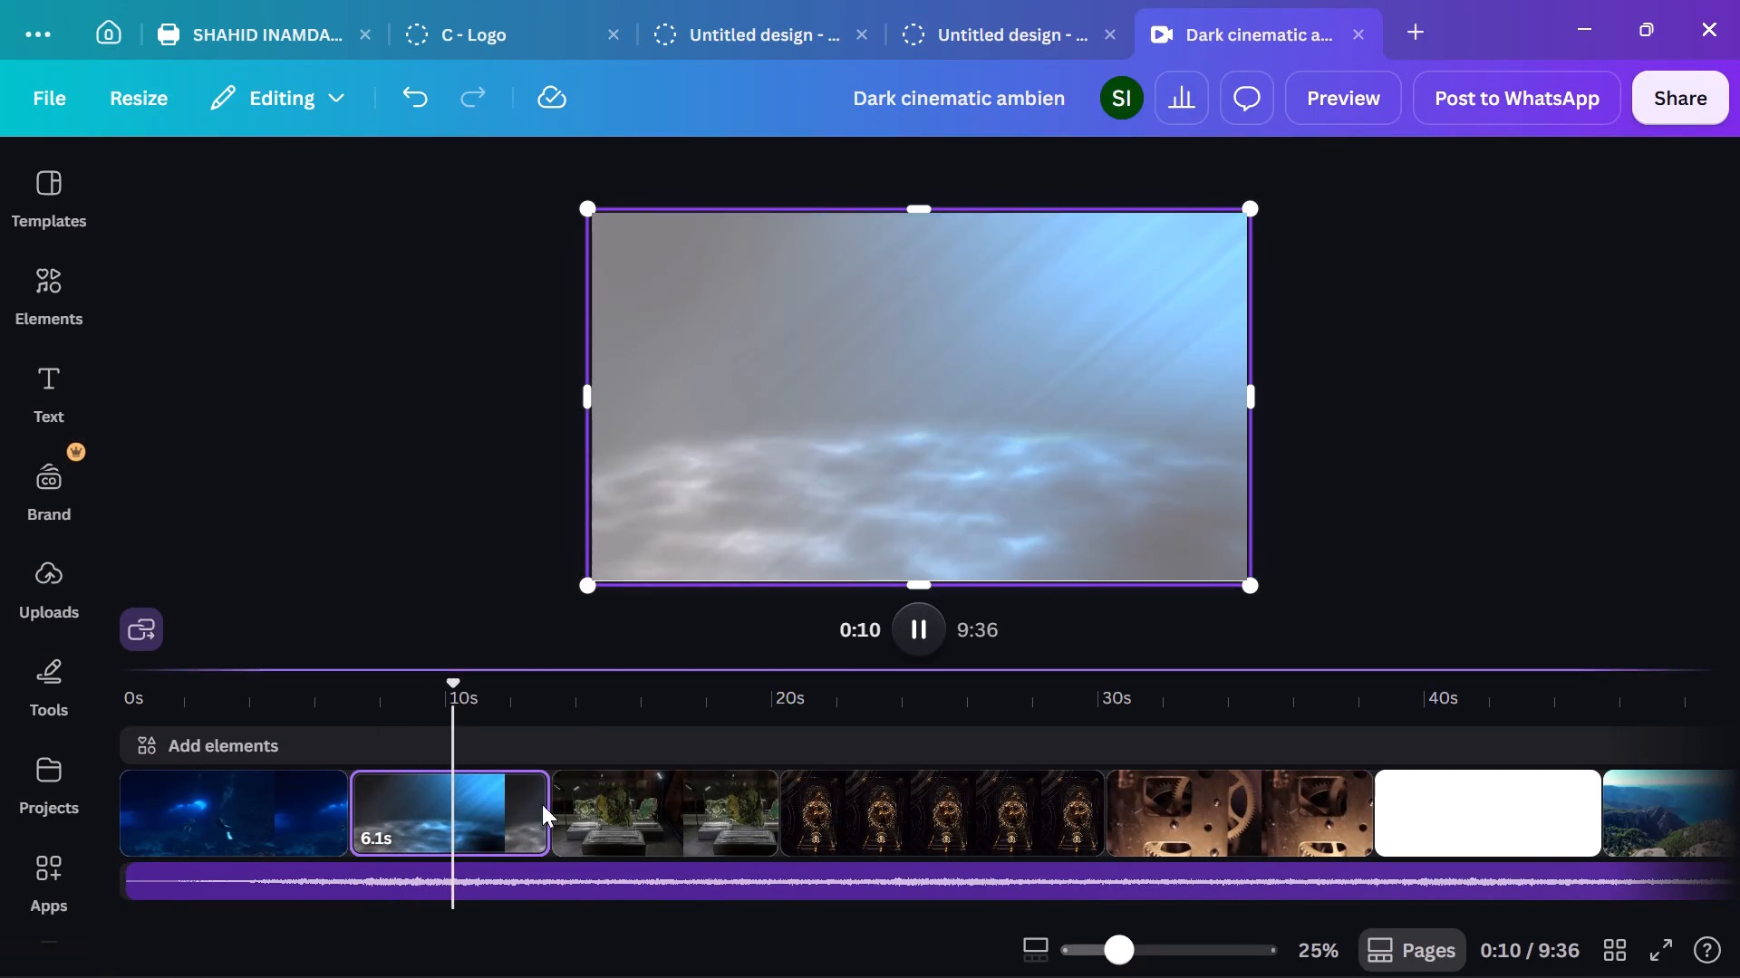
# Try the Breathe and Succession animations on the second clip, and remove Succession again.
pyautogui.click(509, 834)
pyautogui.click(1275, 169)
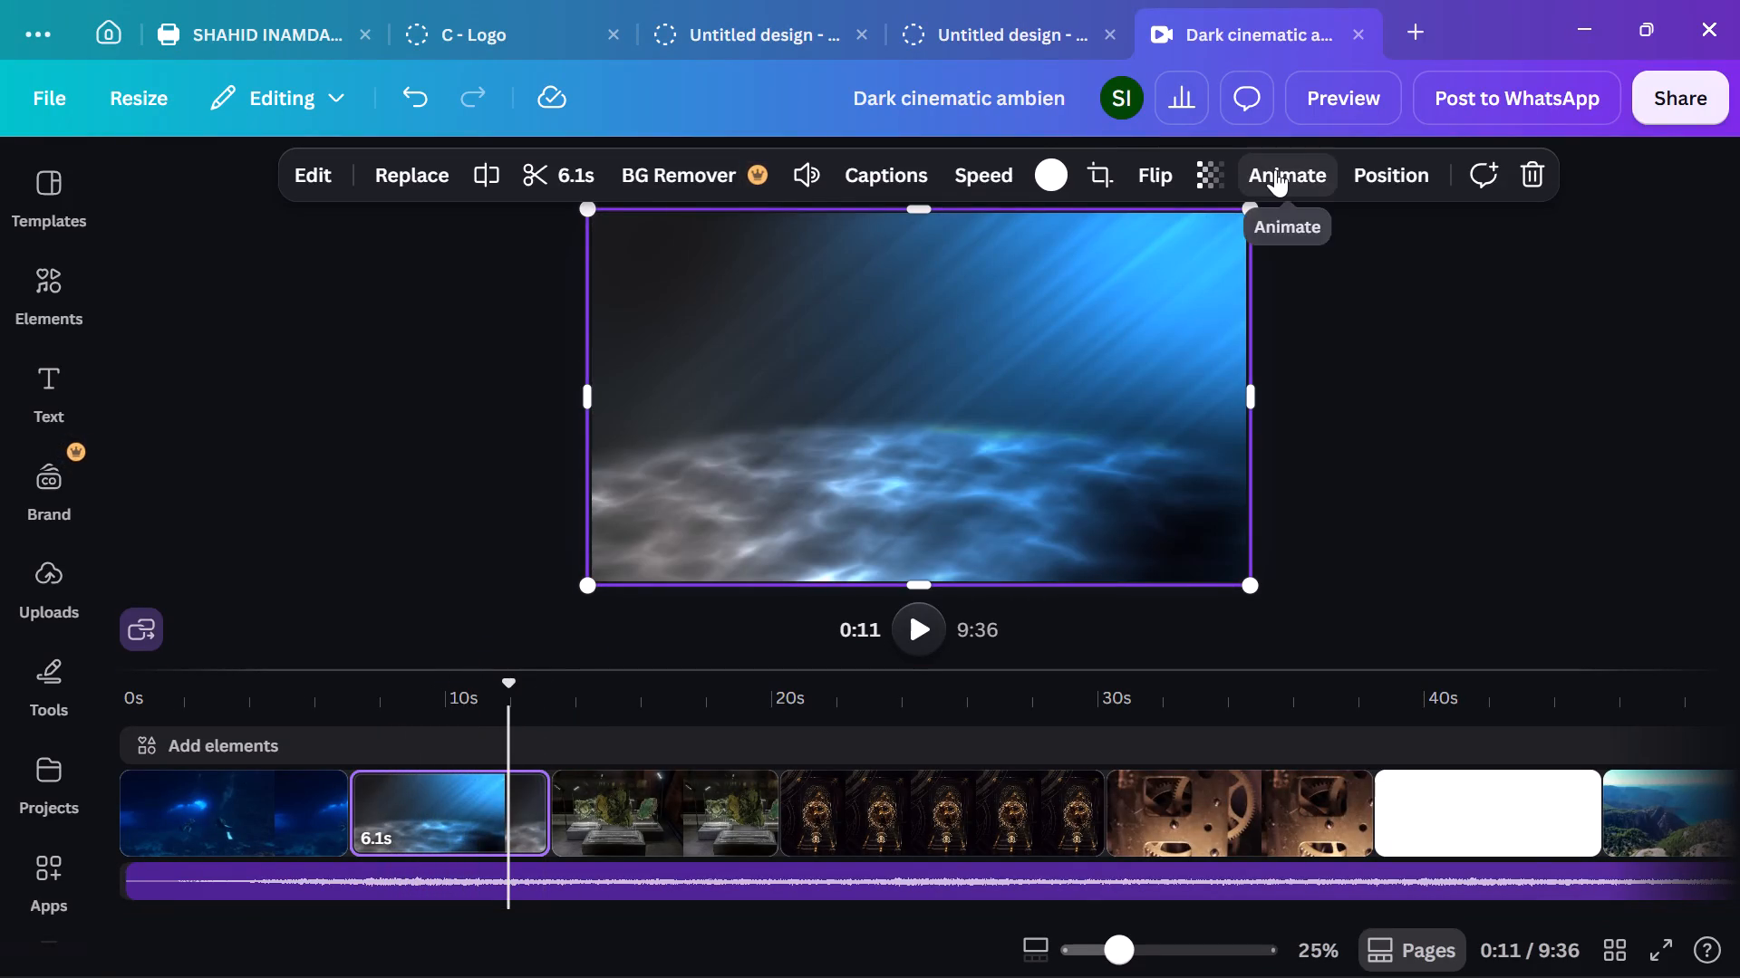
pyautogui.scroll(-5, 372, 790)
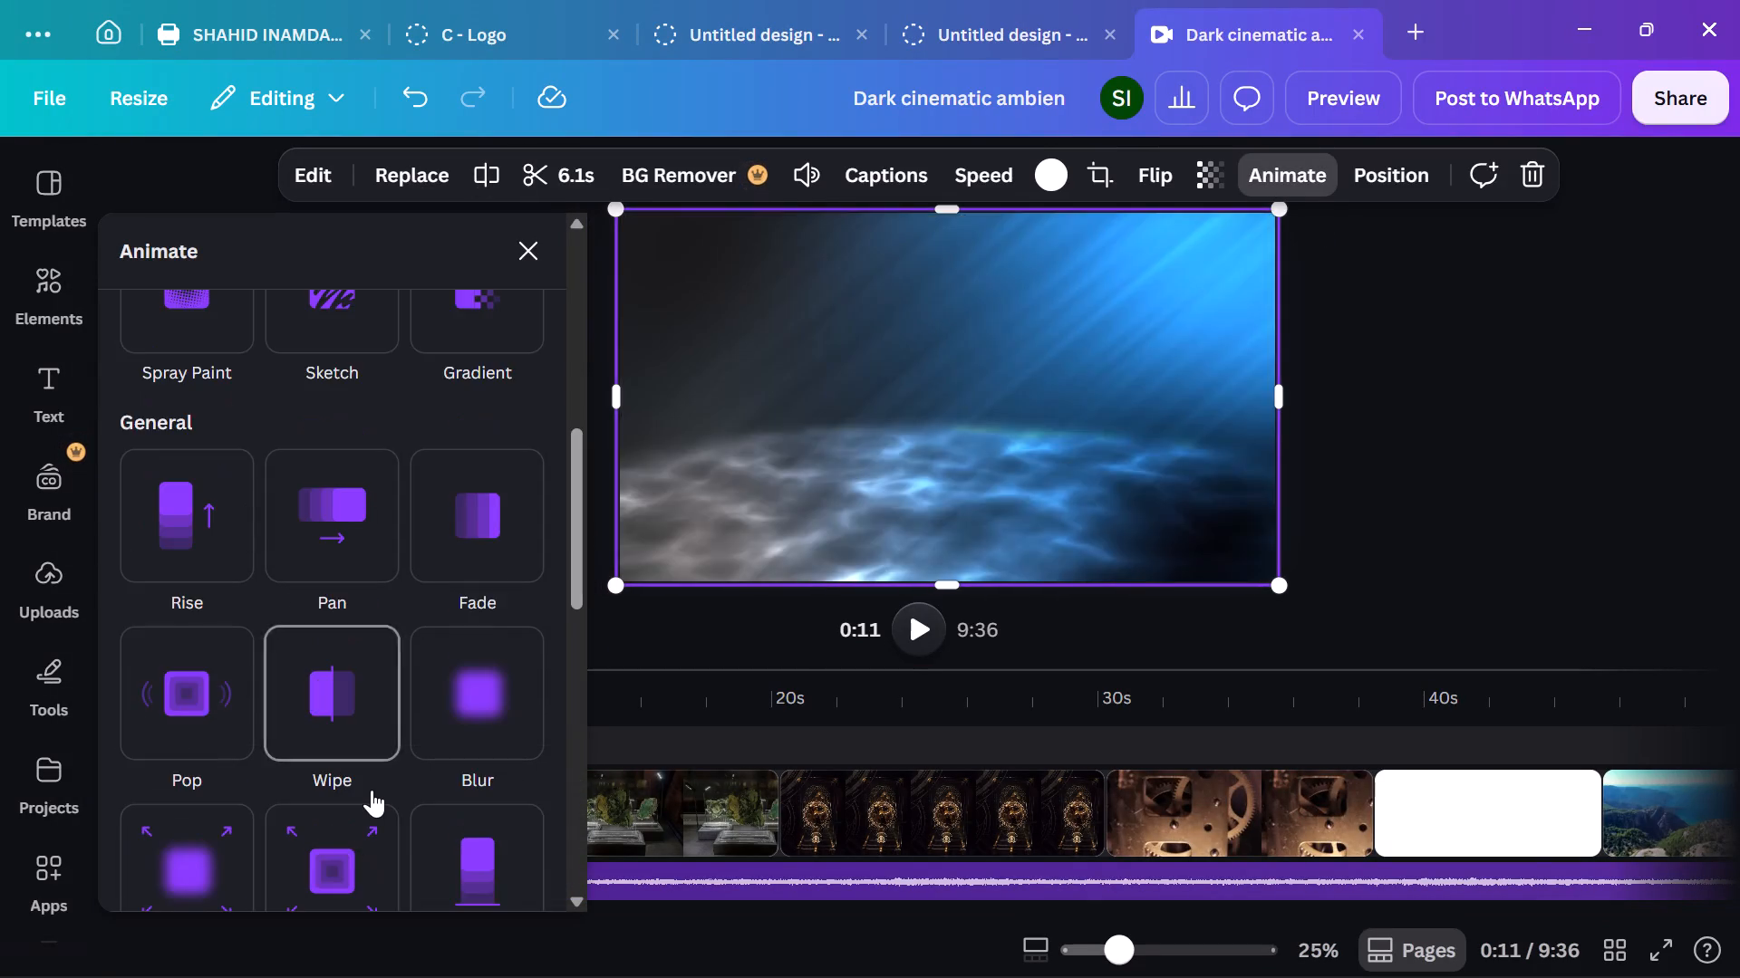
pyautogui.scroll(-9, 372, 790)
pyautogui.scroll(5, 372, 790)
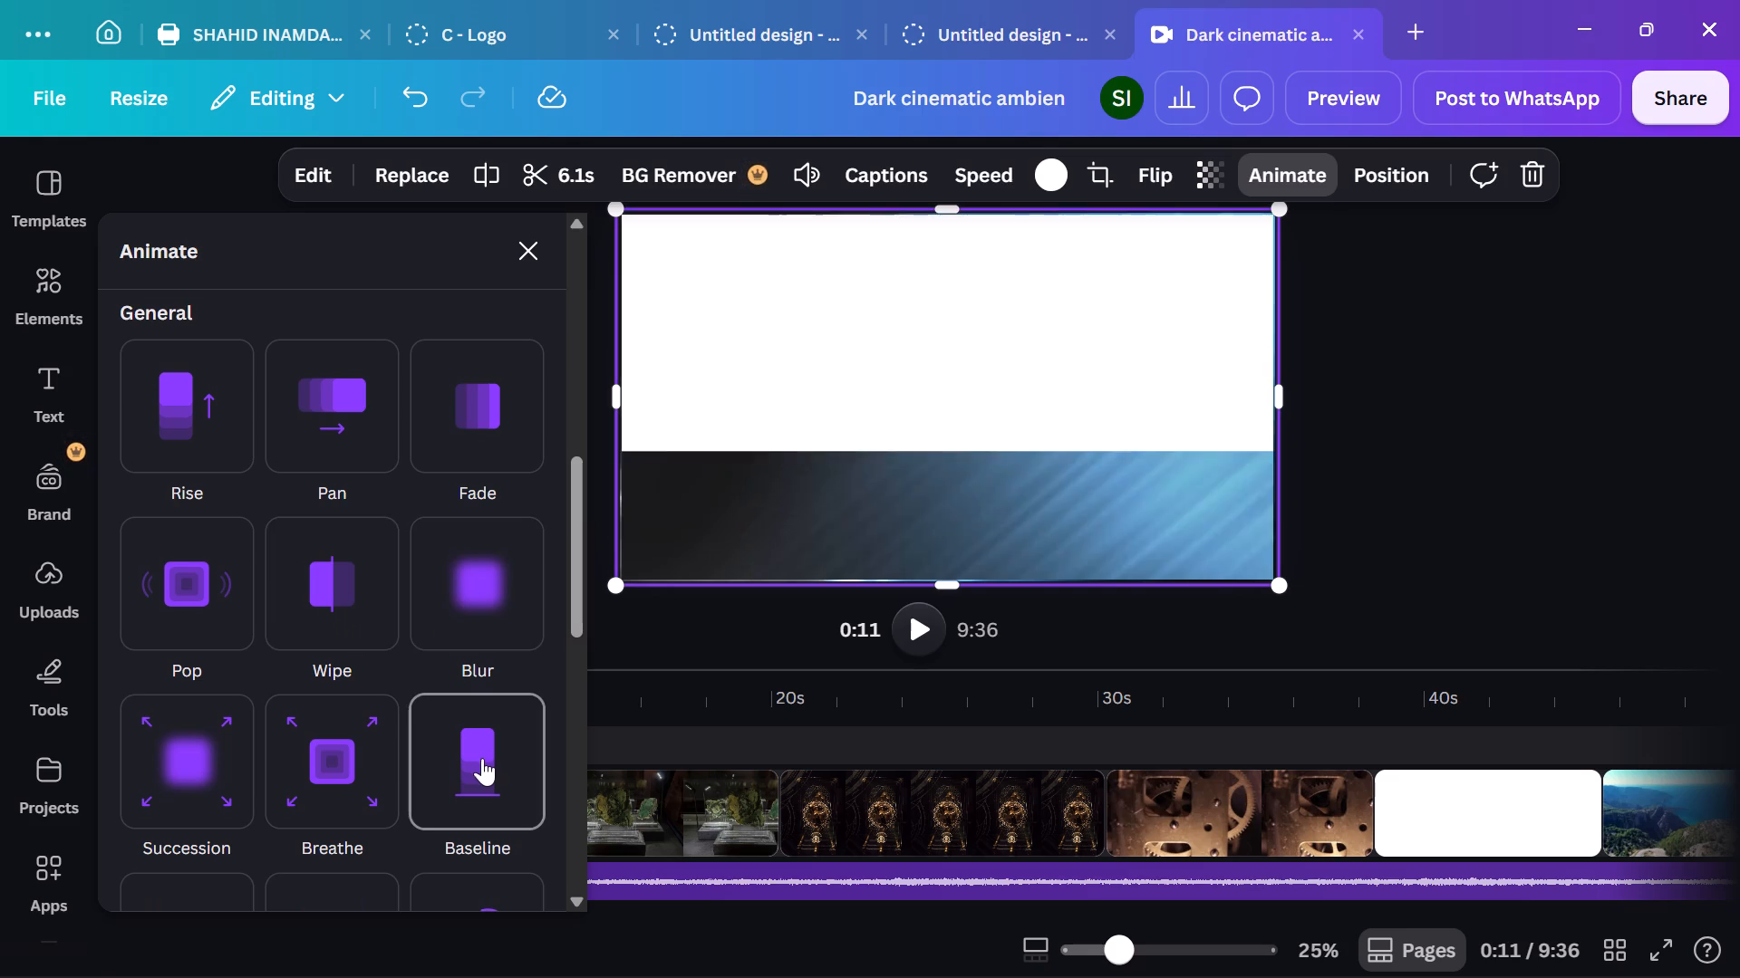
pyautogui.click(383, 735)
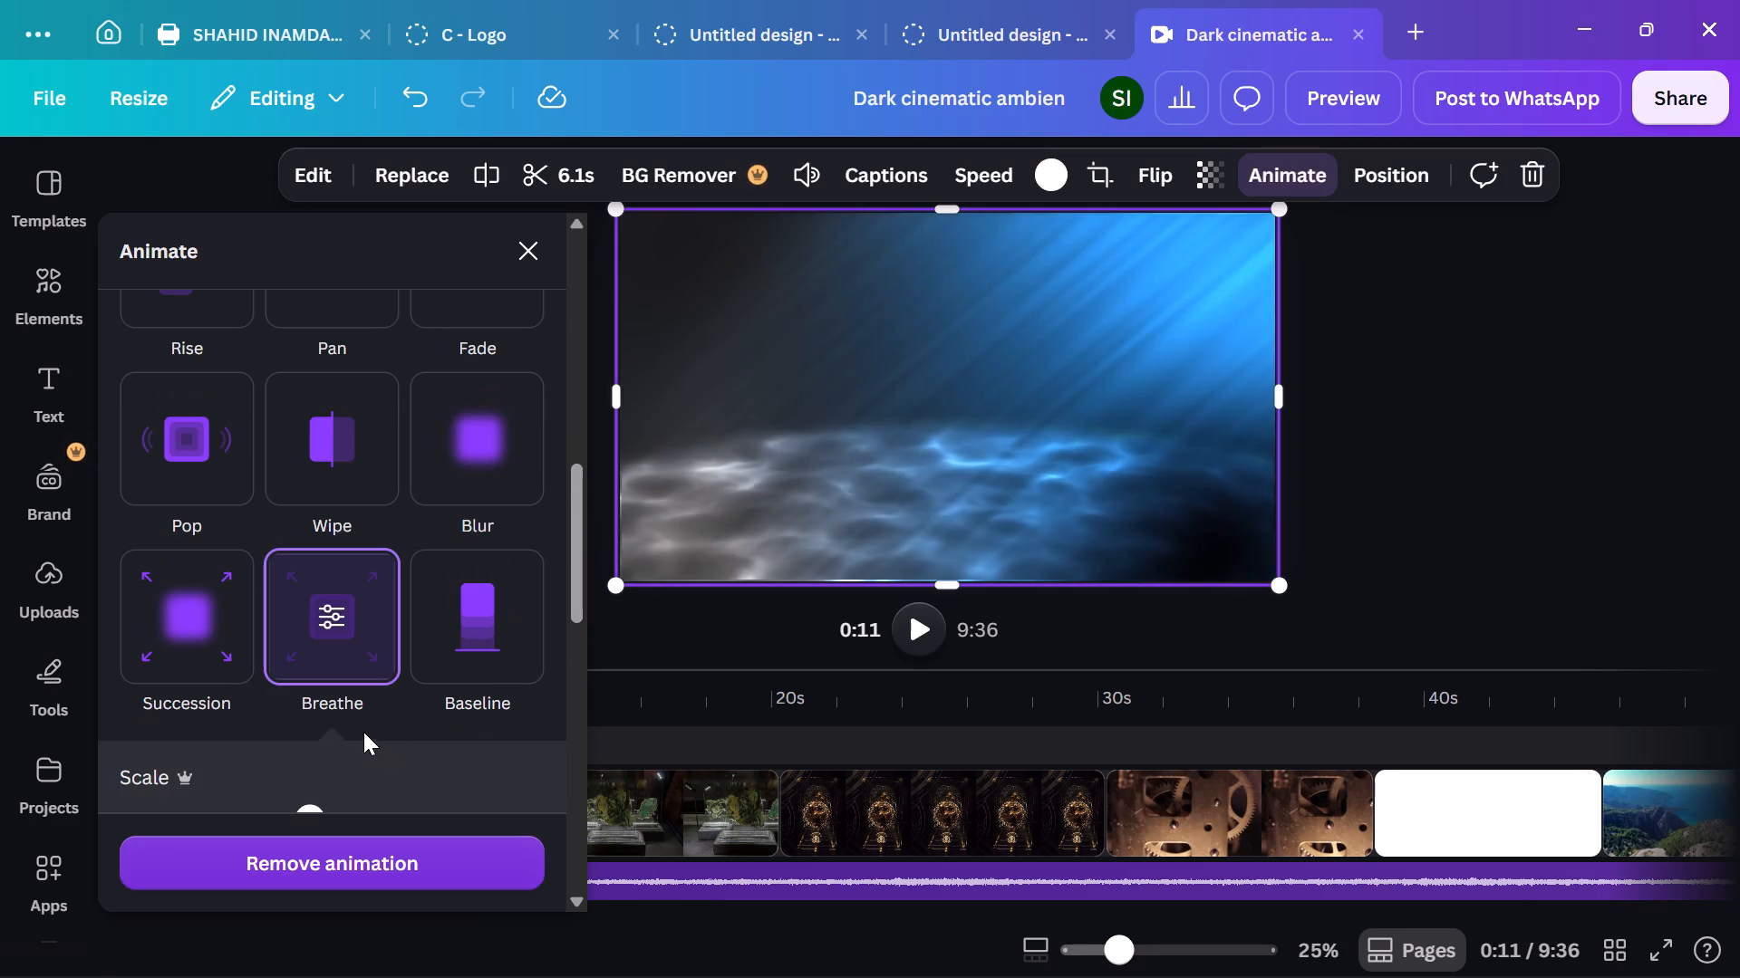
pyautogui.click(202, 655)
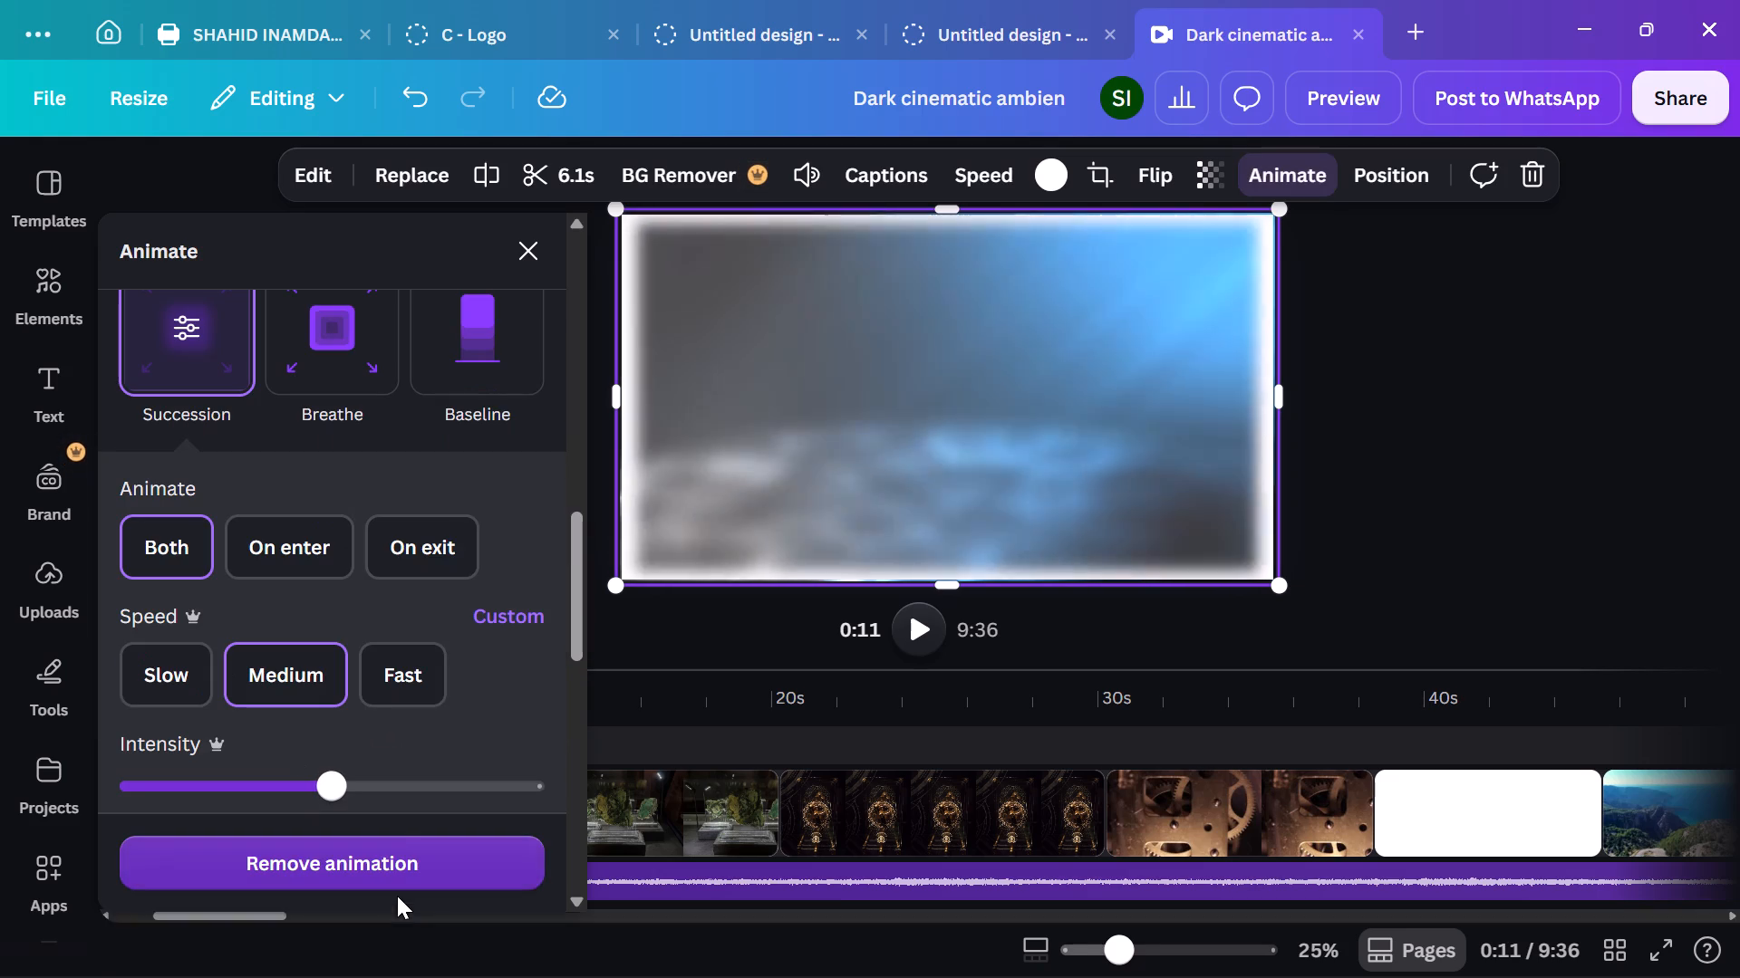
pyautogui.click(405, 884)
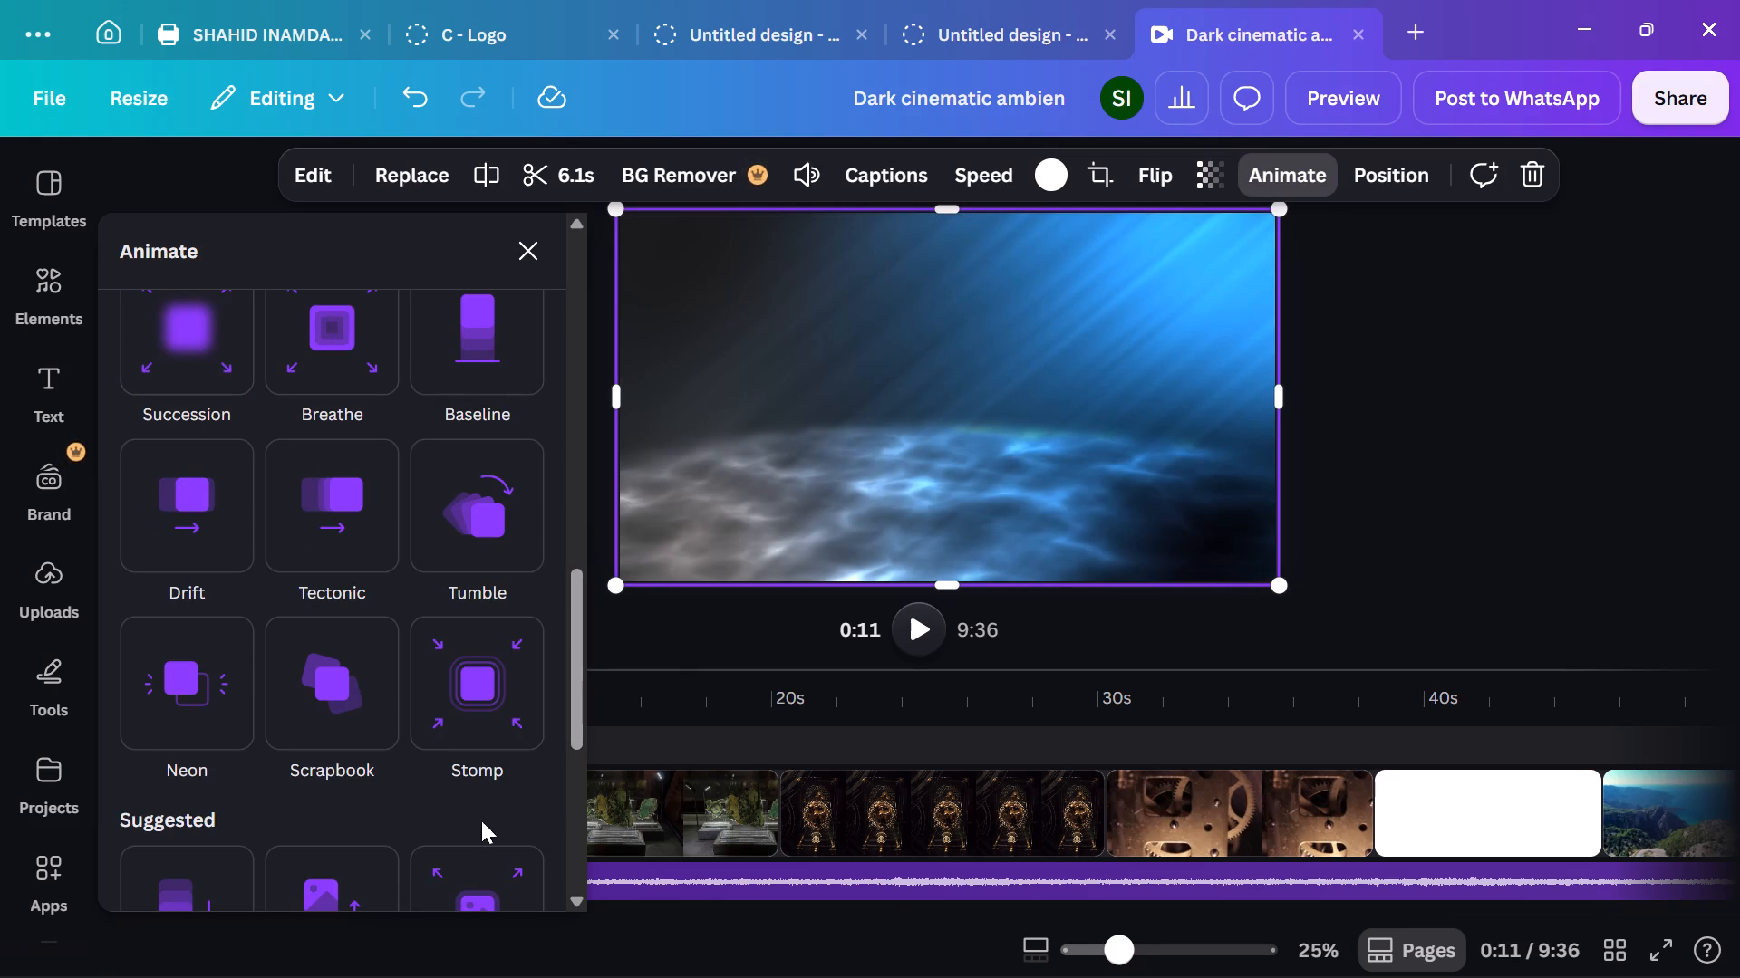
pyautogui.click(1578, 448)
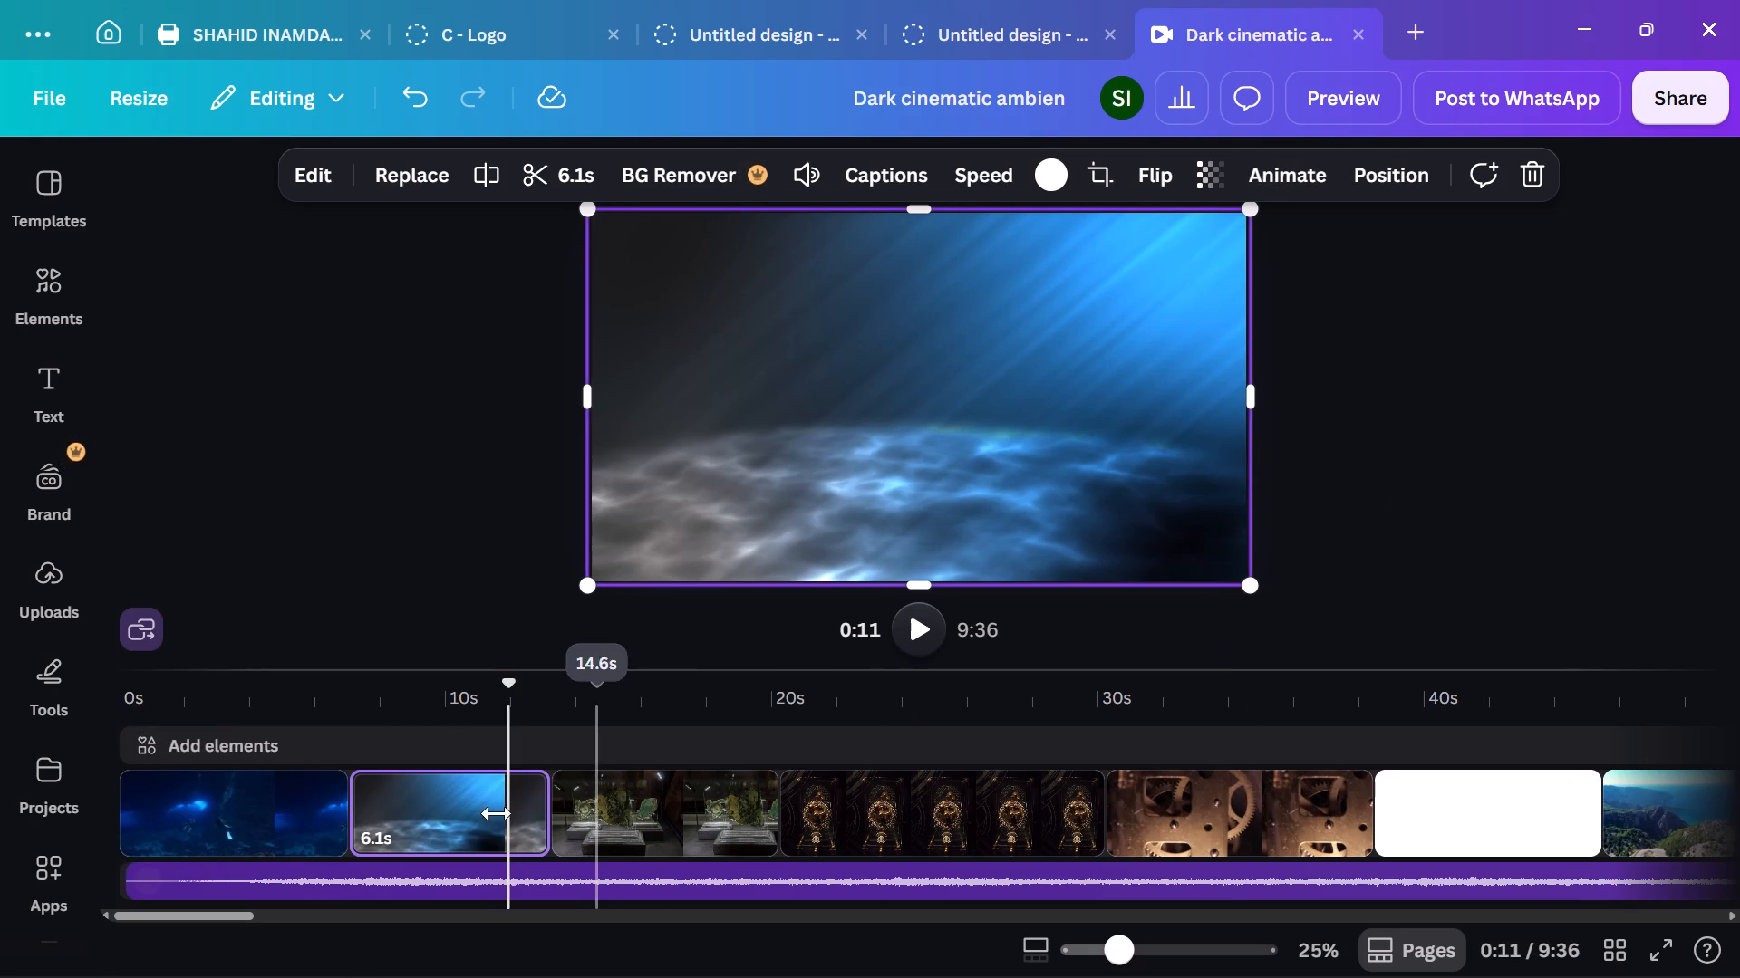
# Play from the end of the opening divers clip into the second clip to check the transition and effect.
pyautogui.click(343, 780)
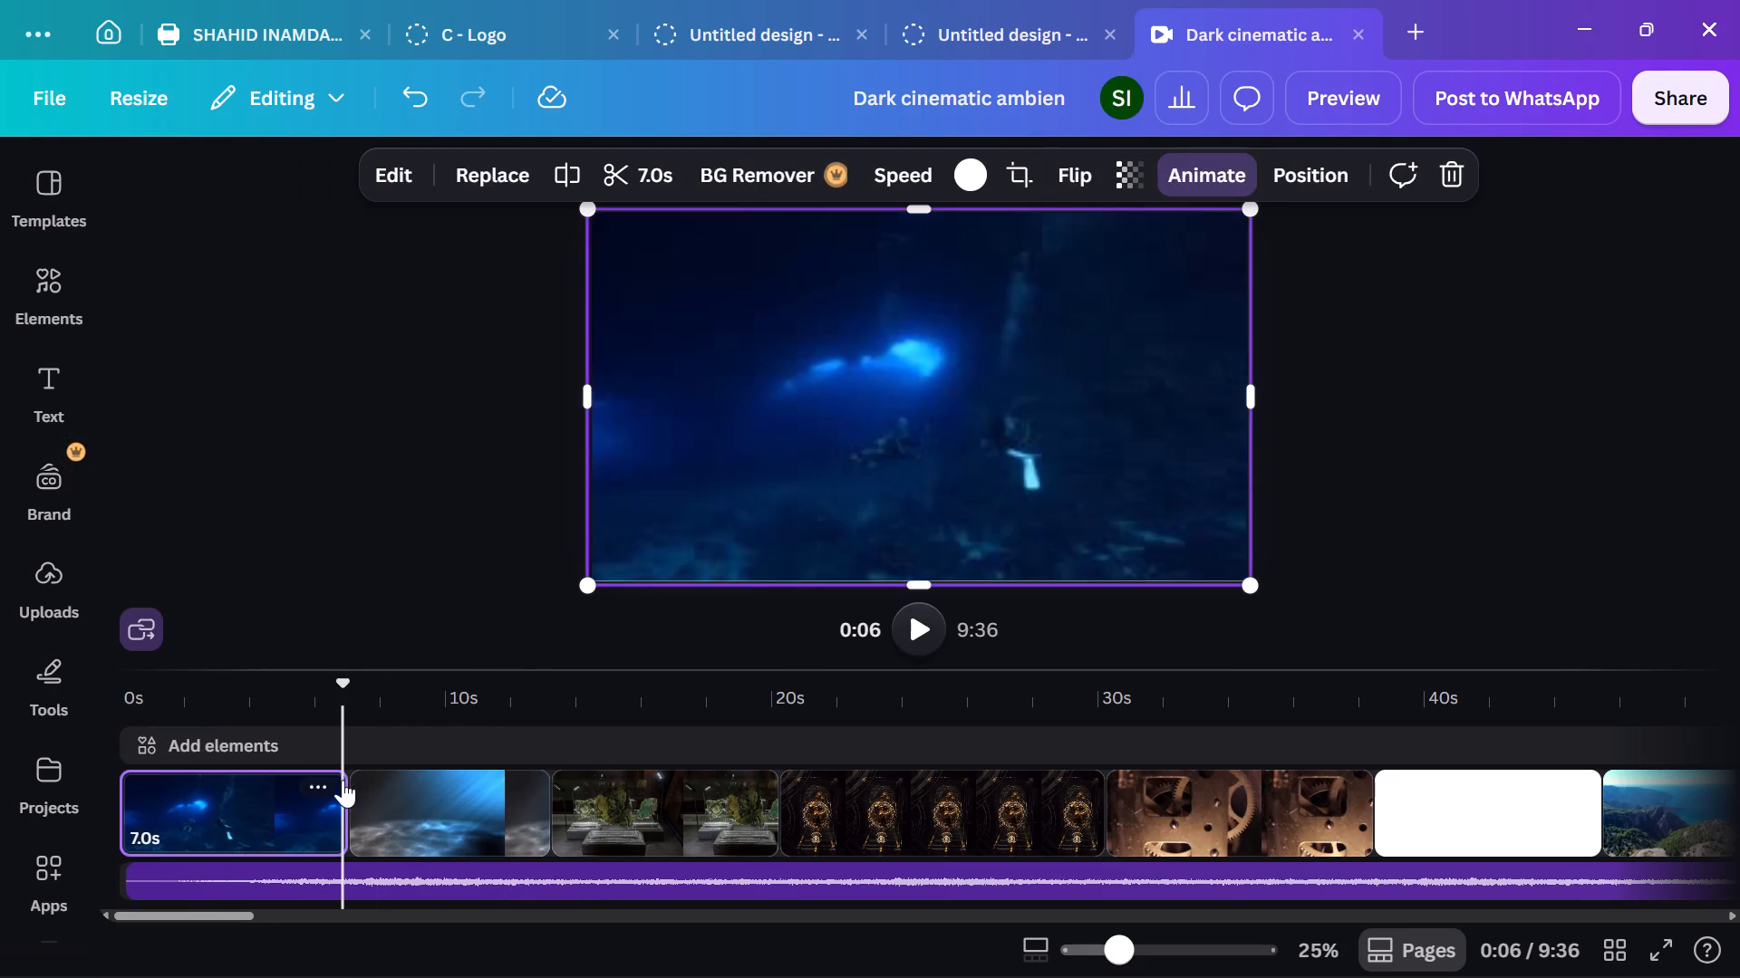
pyautogui.click(924, 630)
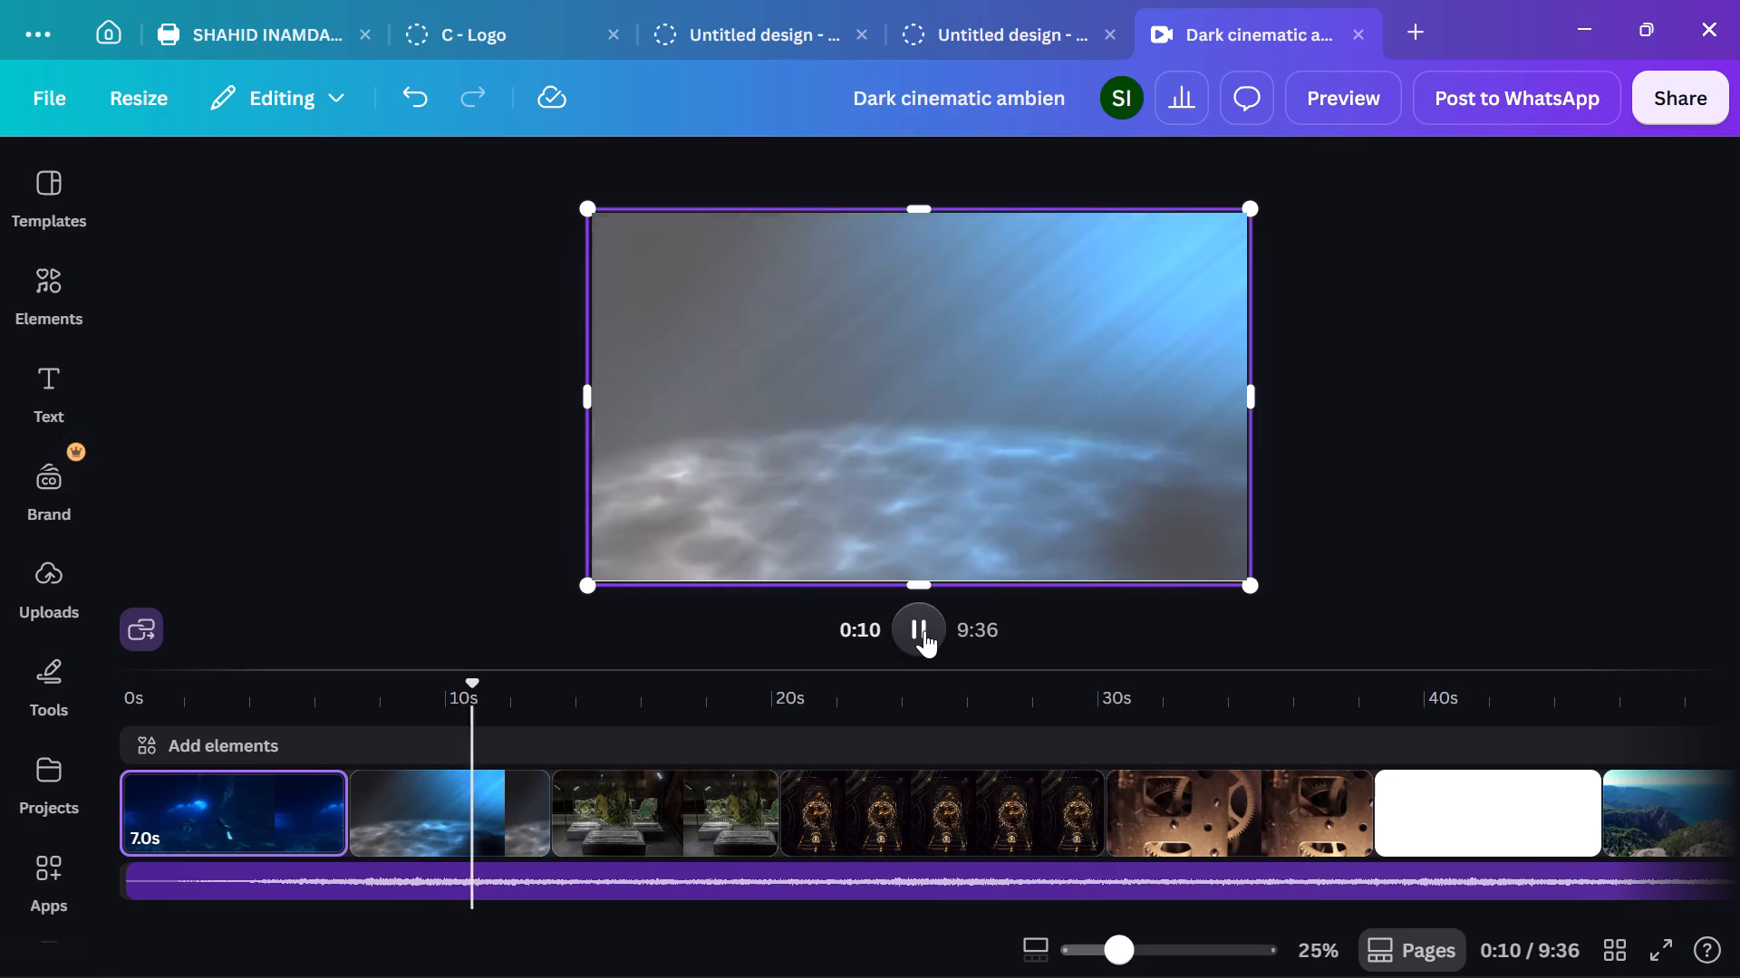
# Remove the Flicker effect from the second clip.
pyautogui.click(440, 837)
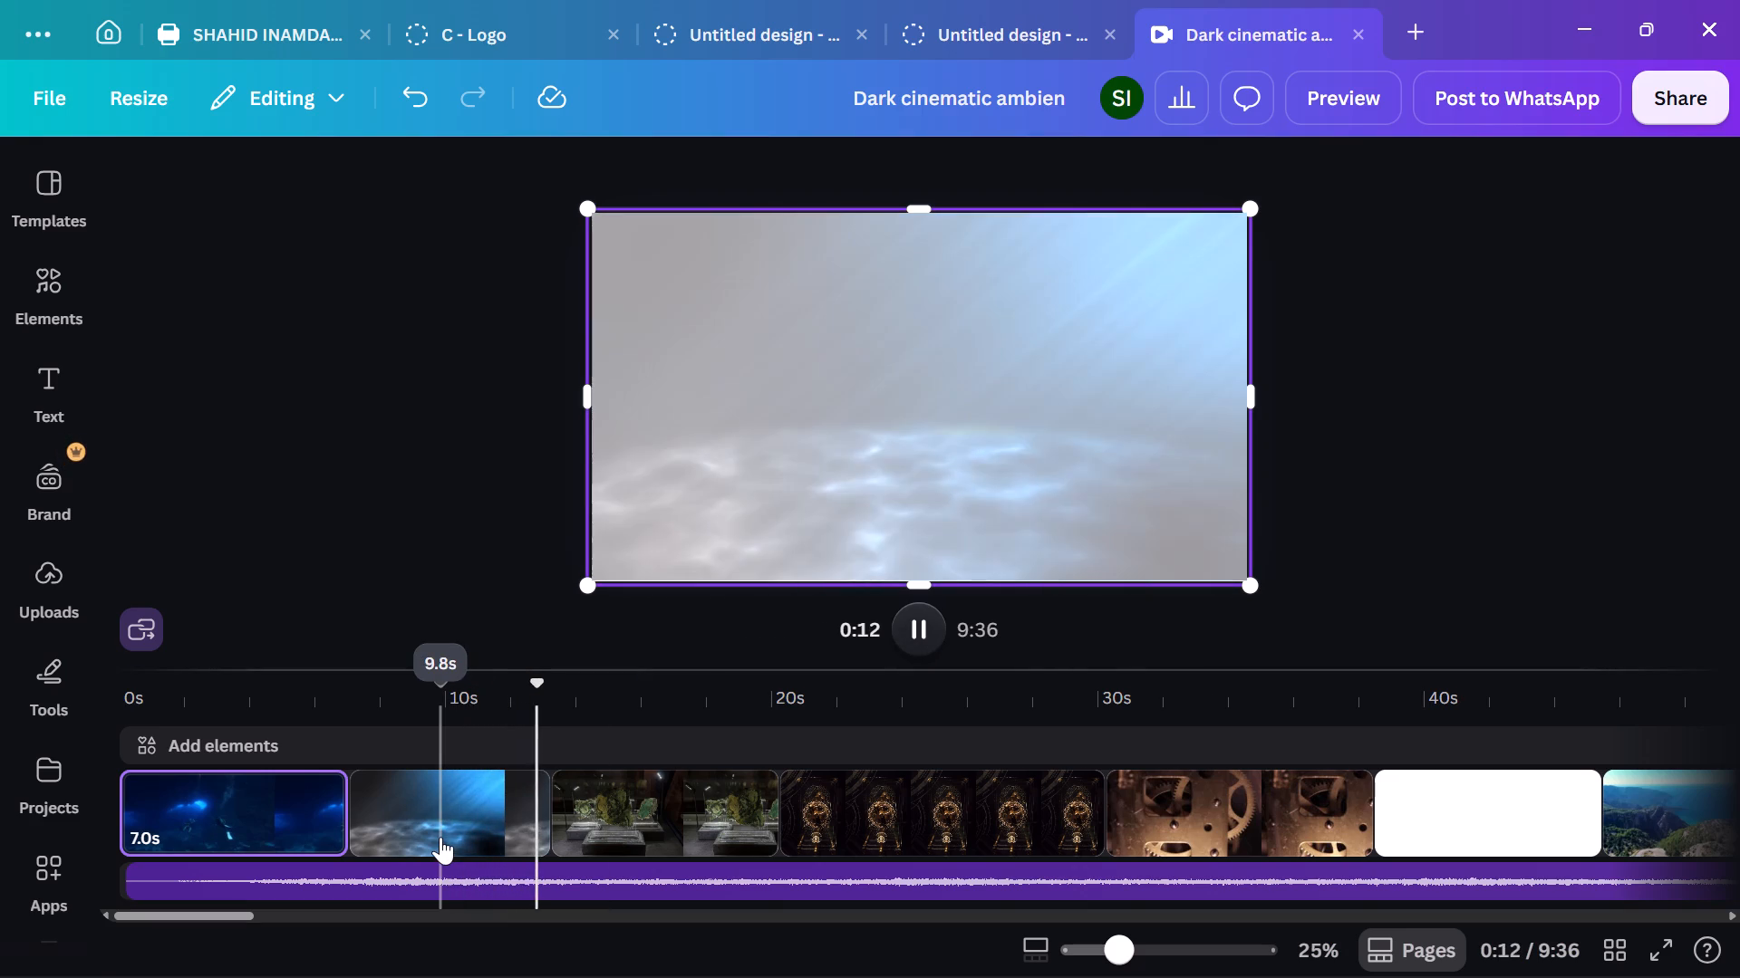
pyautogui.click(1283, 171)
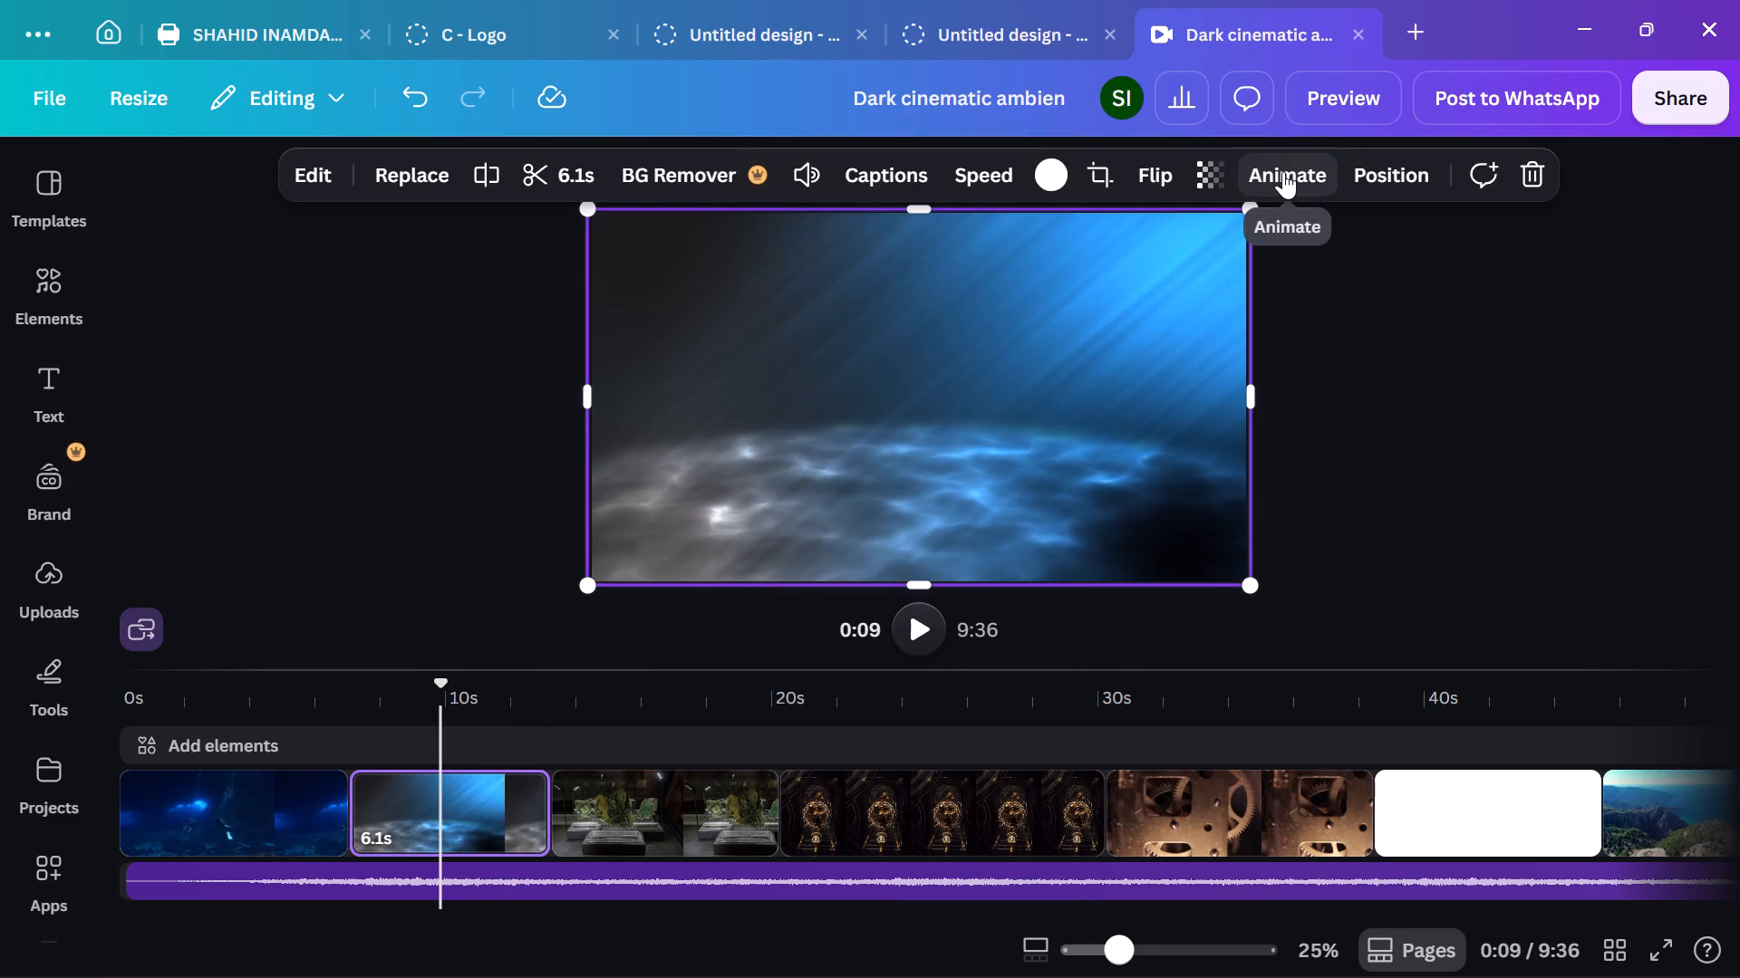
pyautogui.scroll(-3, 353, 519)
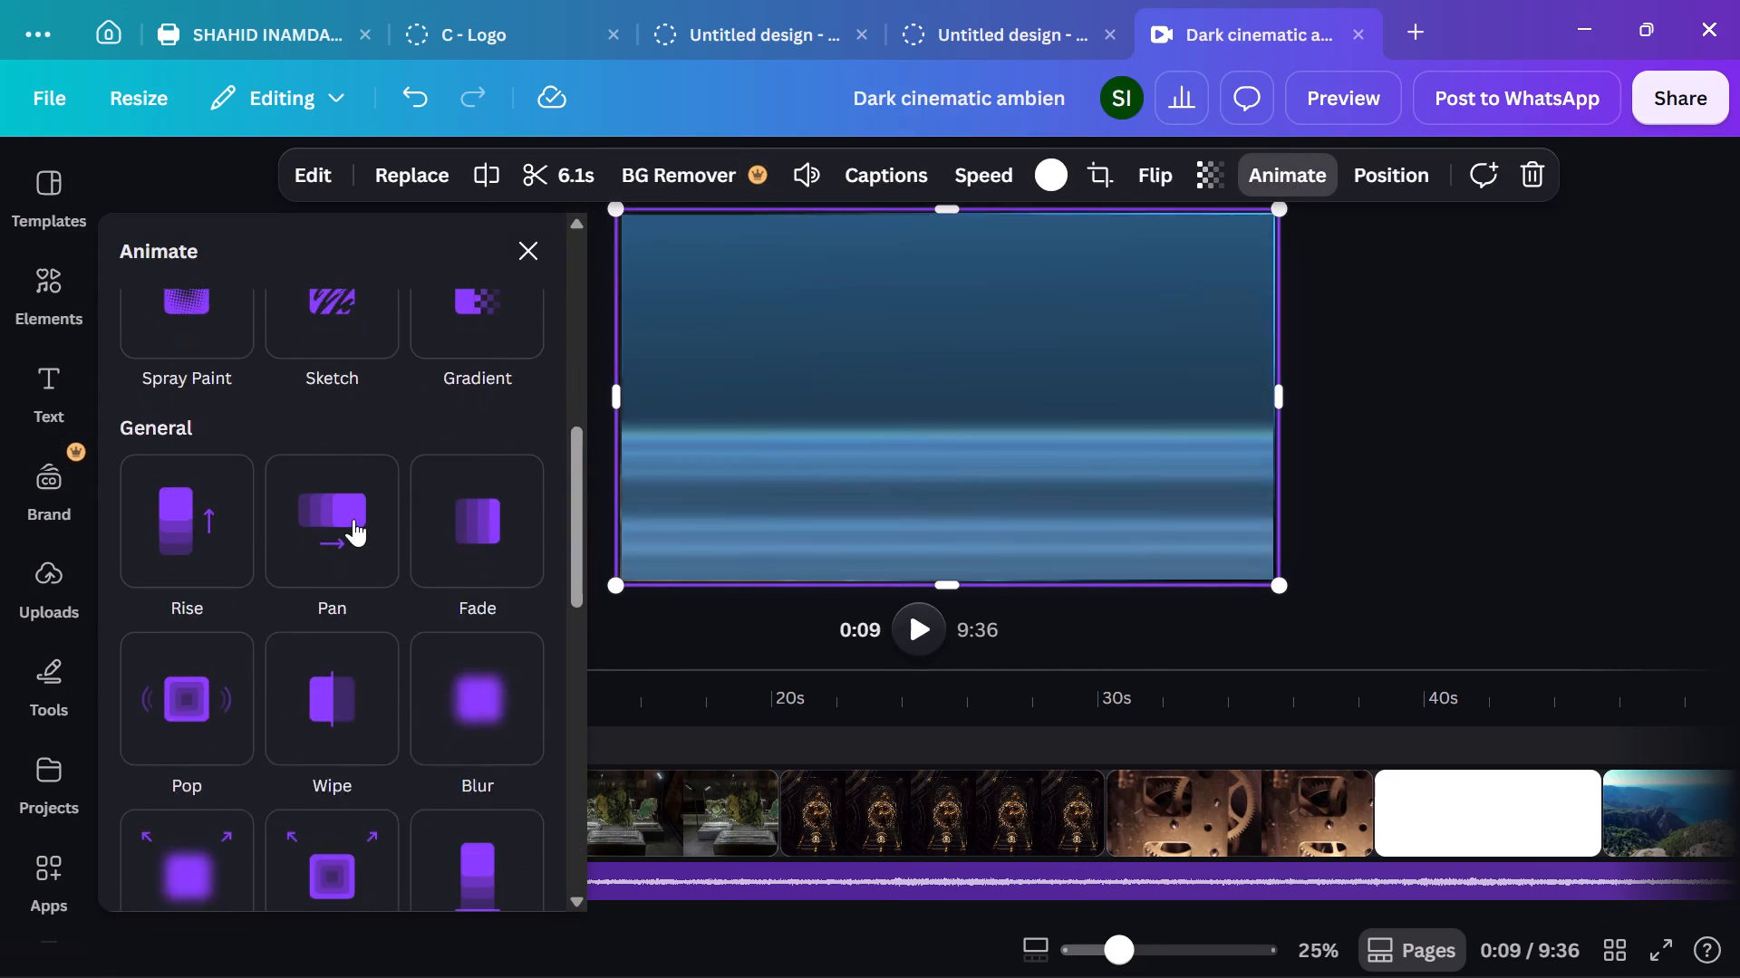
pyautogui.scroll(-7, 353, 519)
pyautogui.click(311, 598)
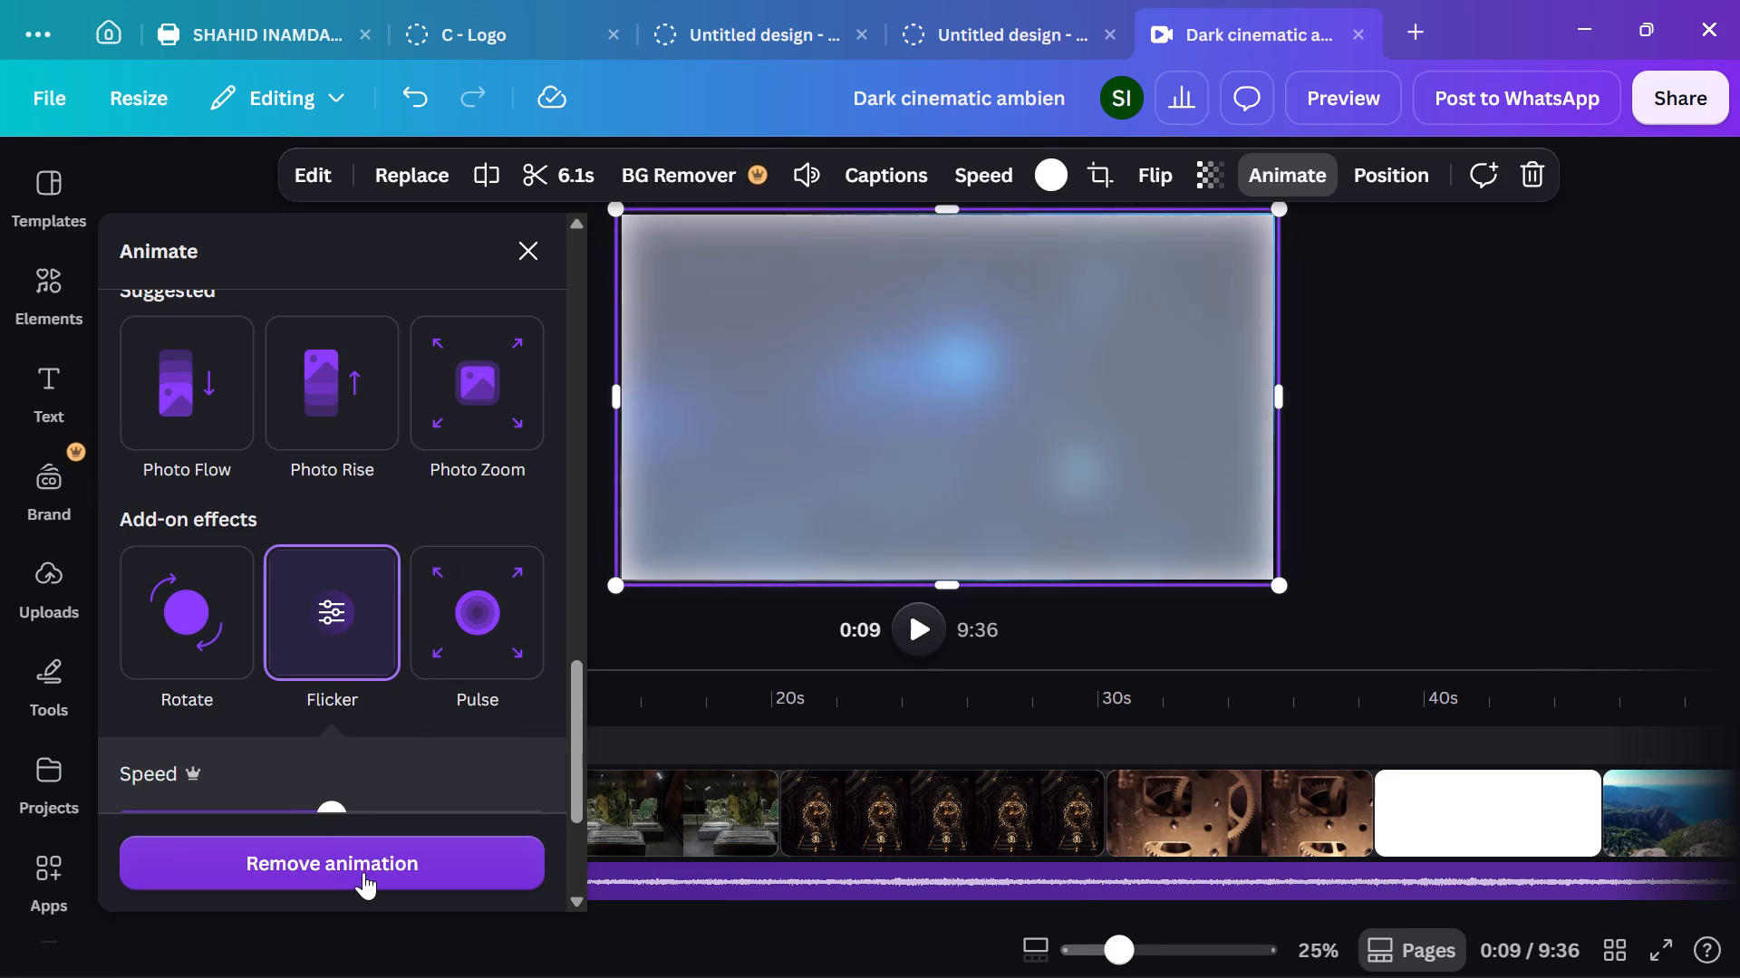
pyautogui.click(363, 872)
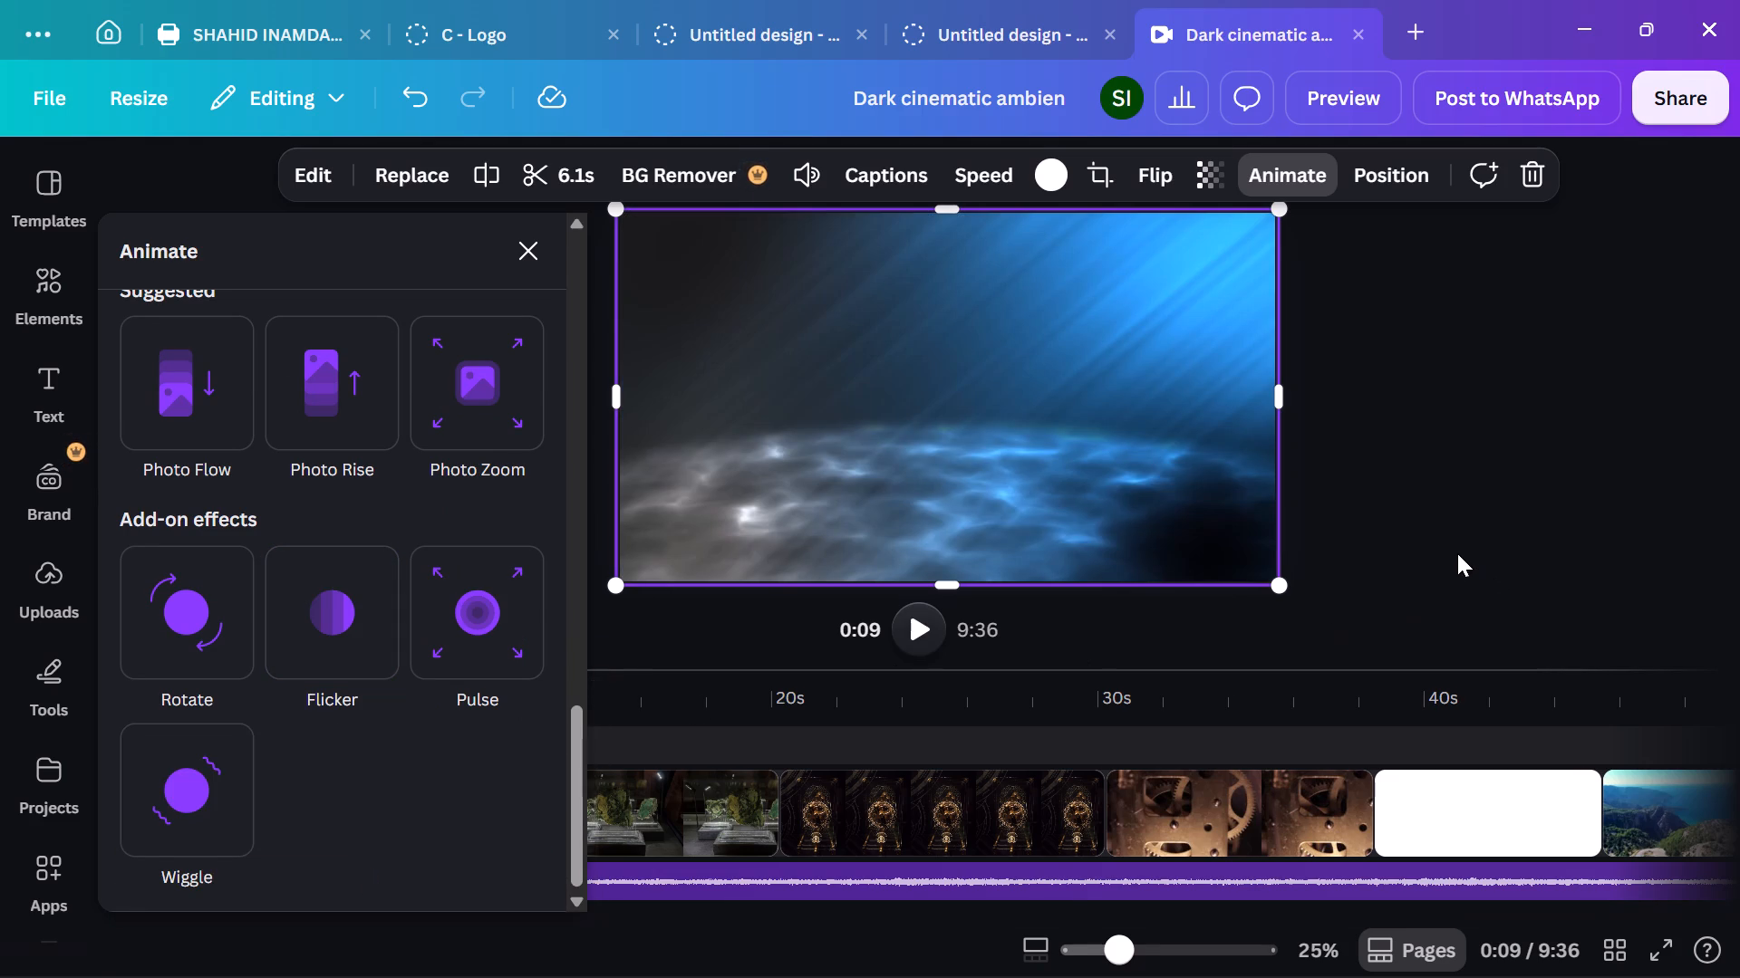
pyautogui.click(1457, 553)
# Play the second clip, and replay it from the end of the divers clip, to check it without the effect.
pyautogui.click(641, 833)
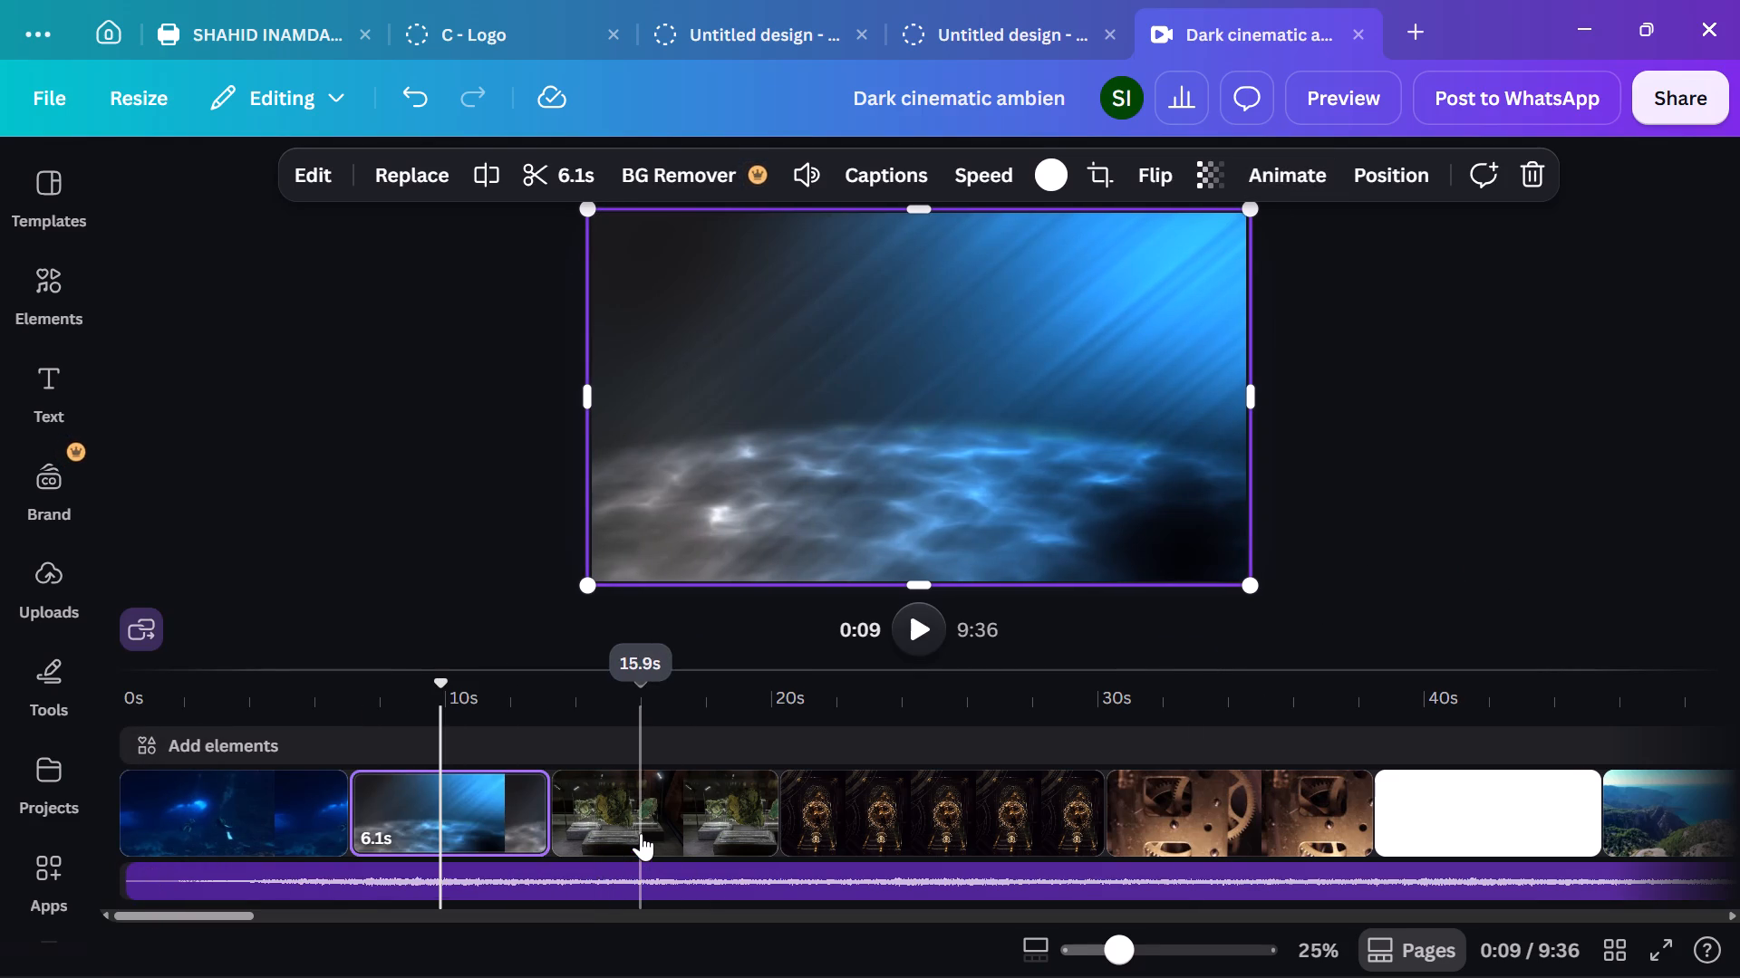
pyautogui.moveTo(435, 823); pyautogui.dragTo(402, 819)
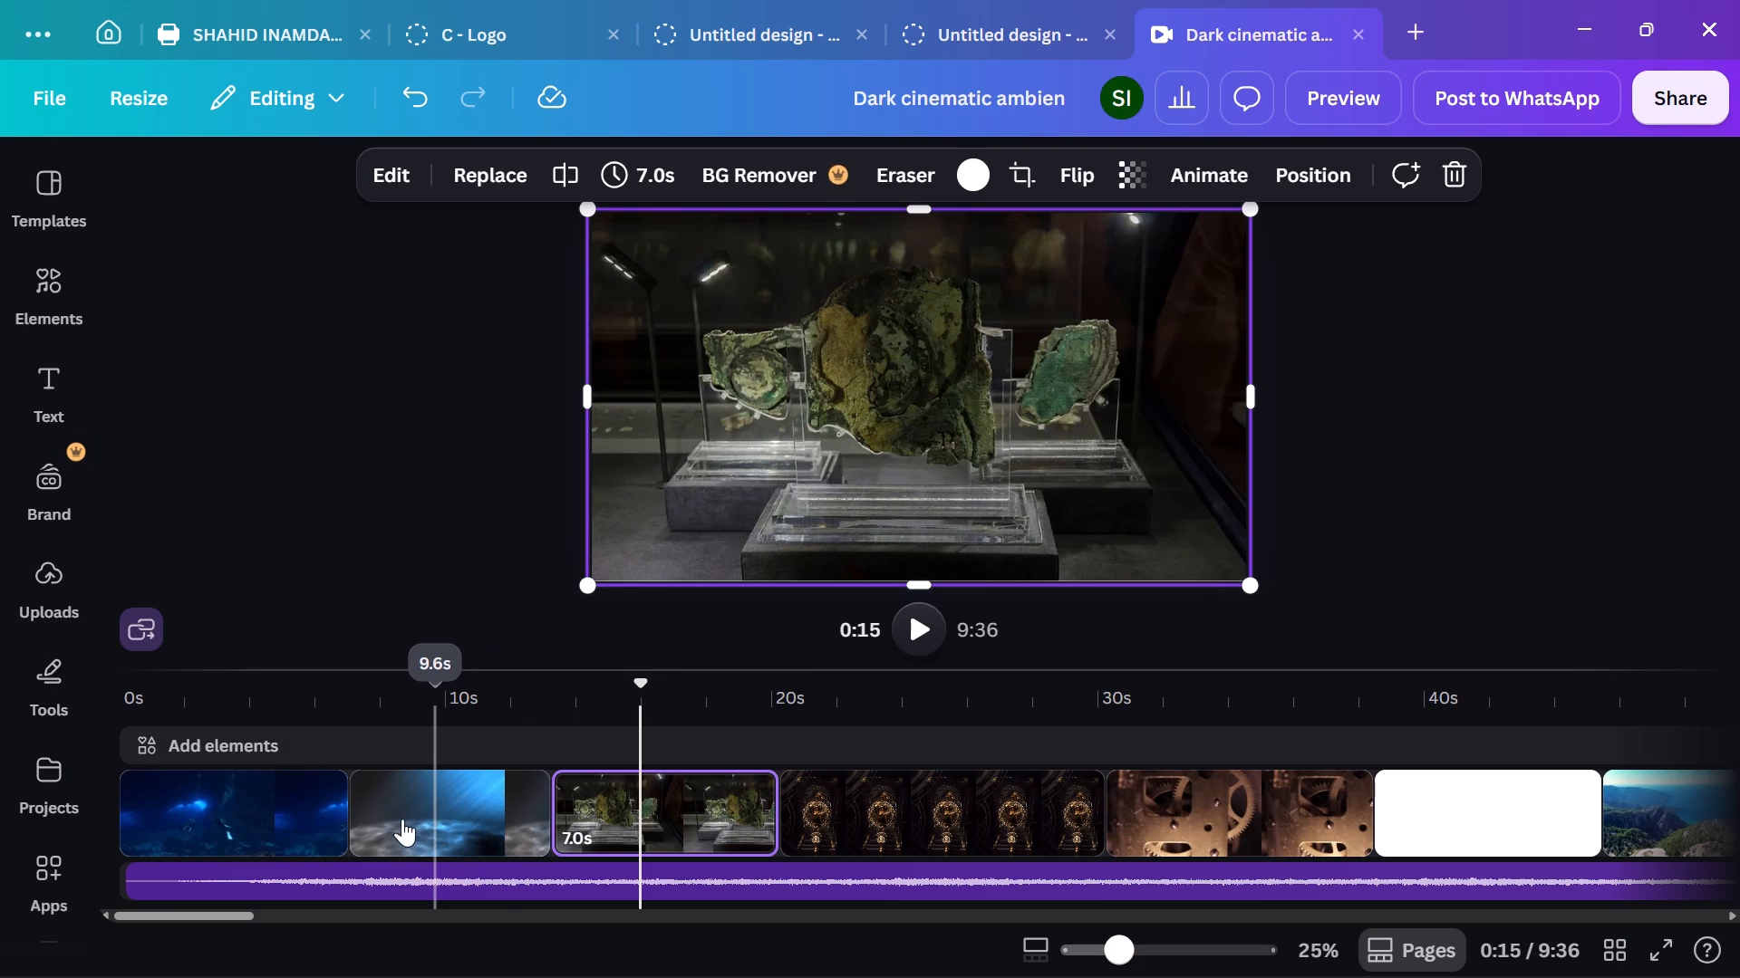
pyautogui.moveTo(402, 819); pyautogui.dragTo(448, 806)
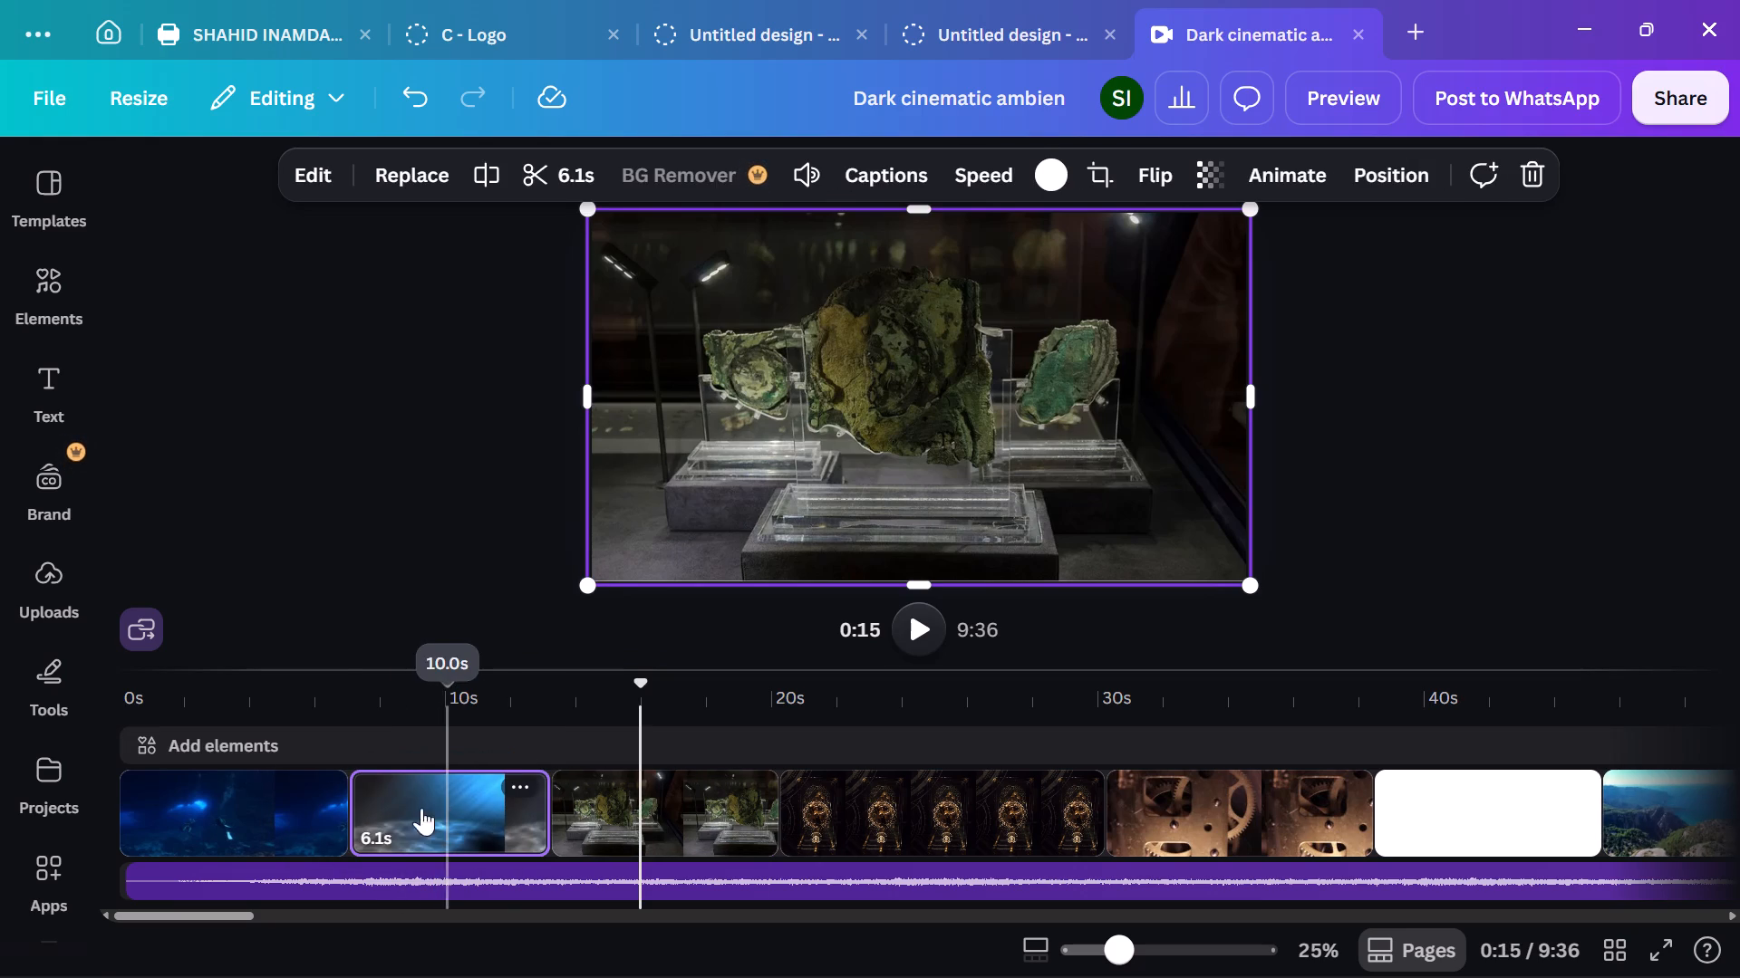
pyautogui.click(384, 802)
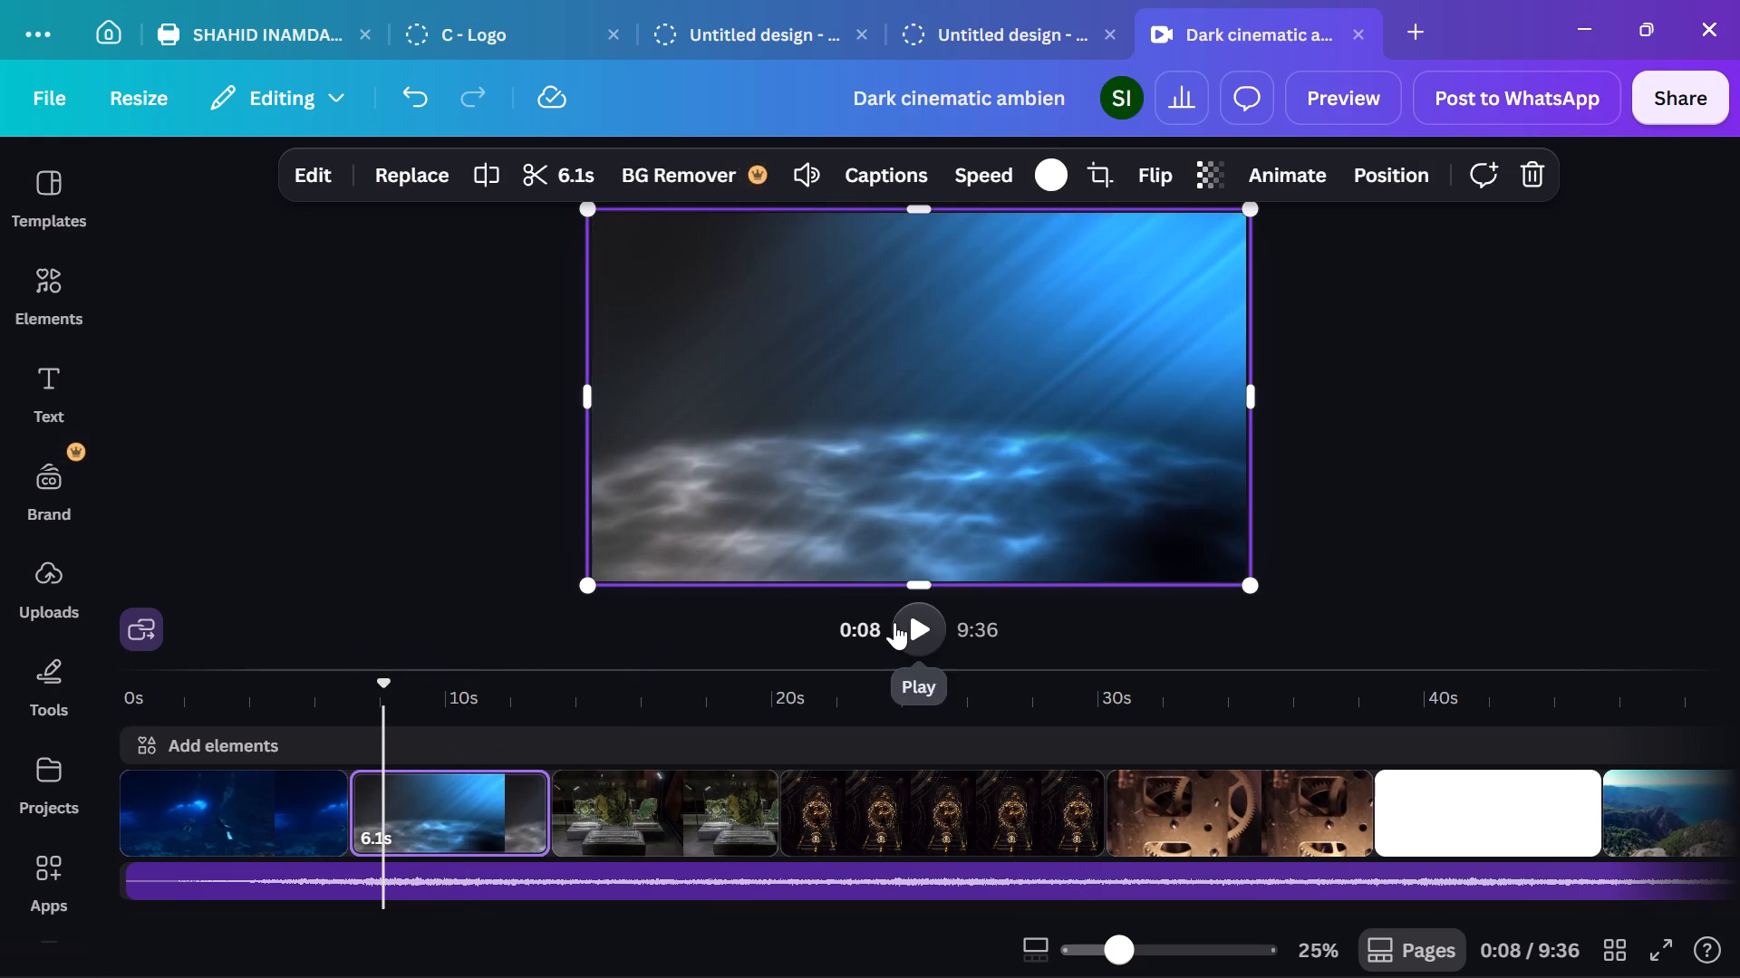
pyautogui.click(894, 622)
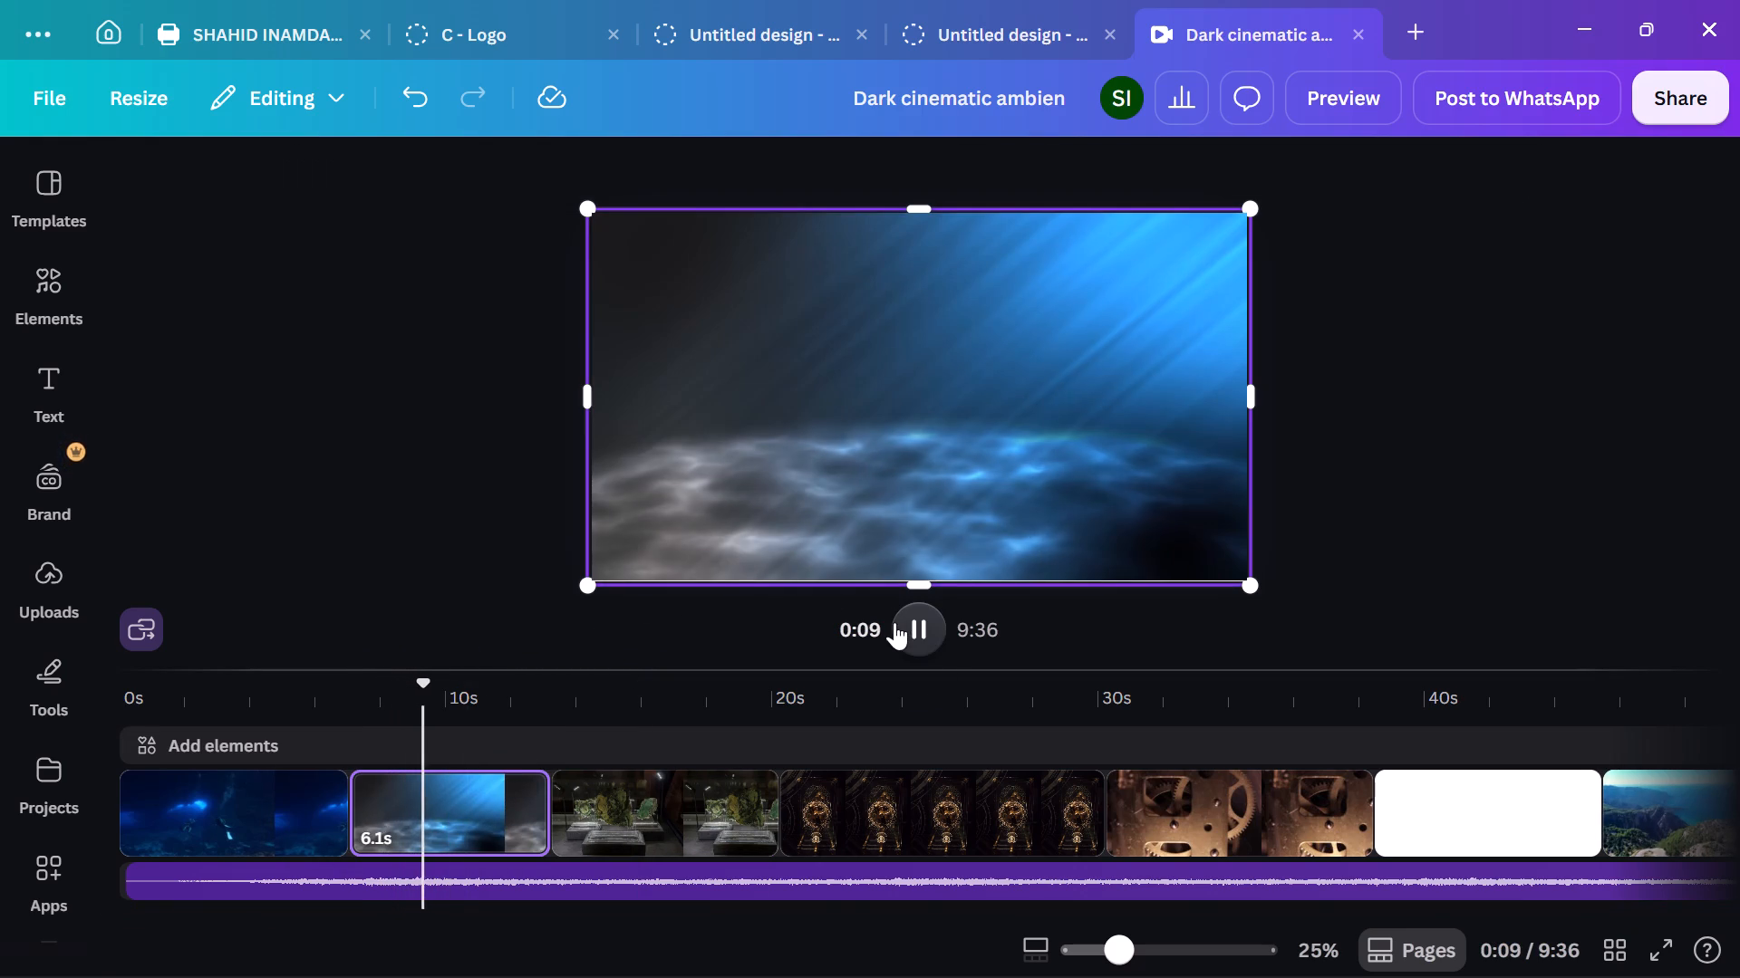
pyautogui.click(327, 785)
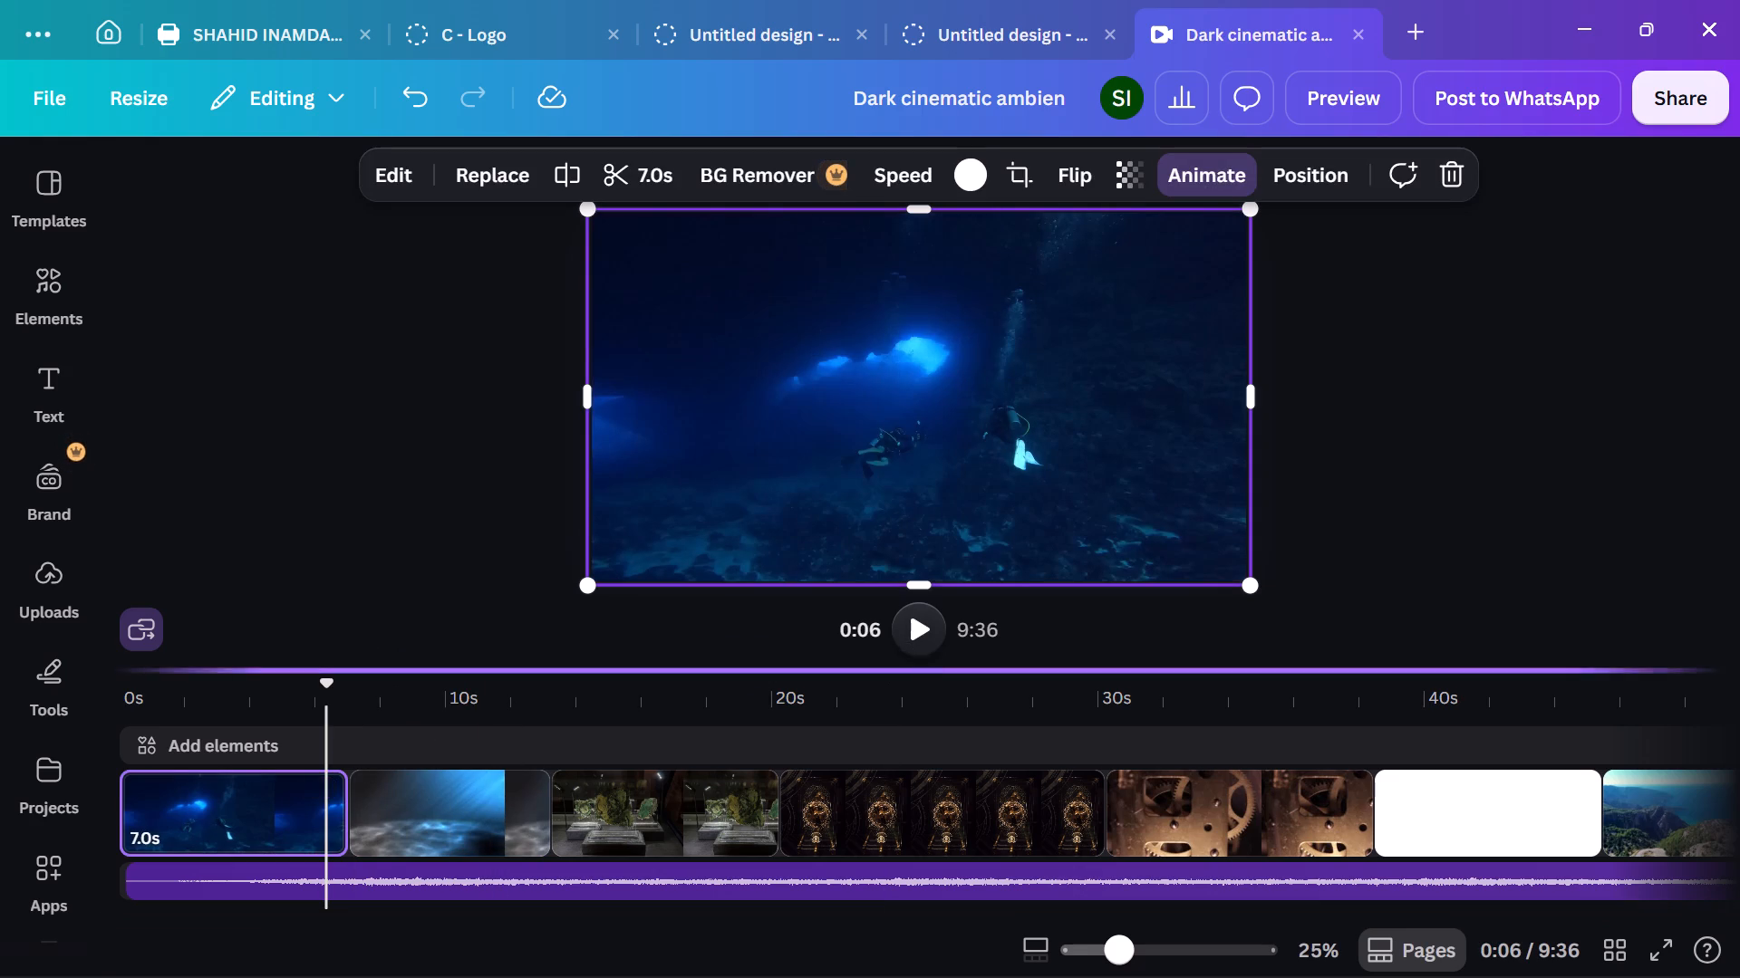
pyautogui.click(923, 647)
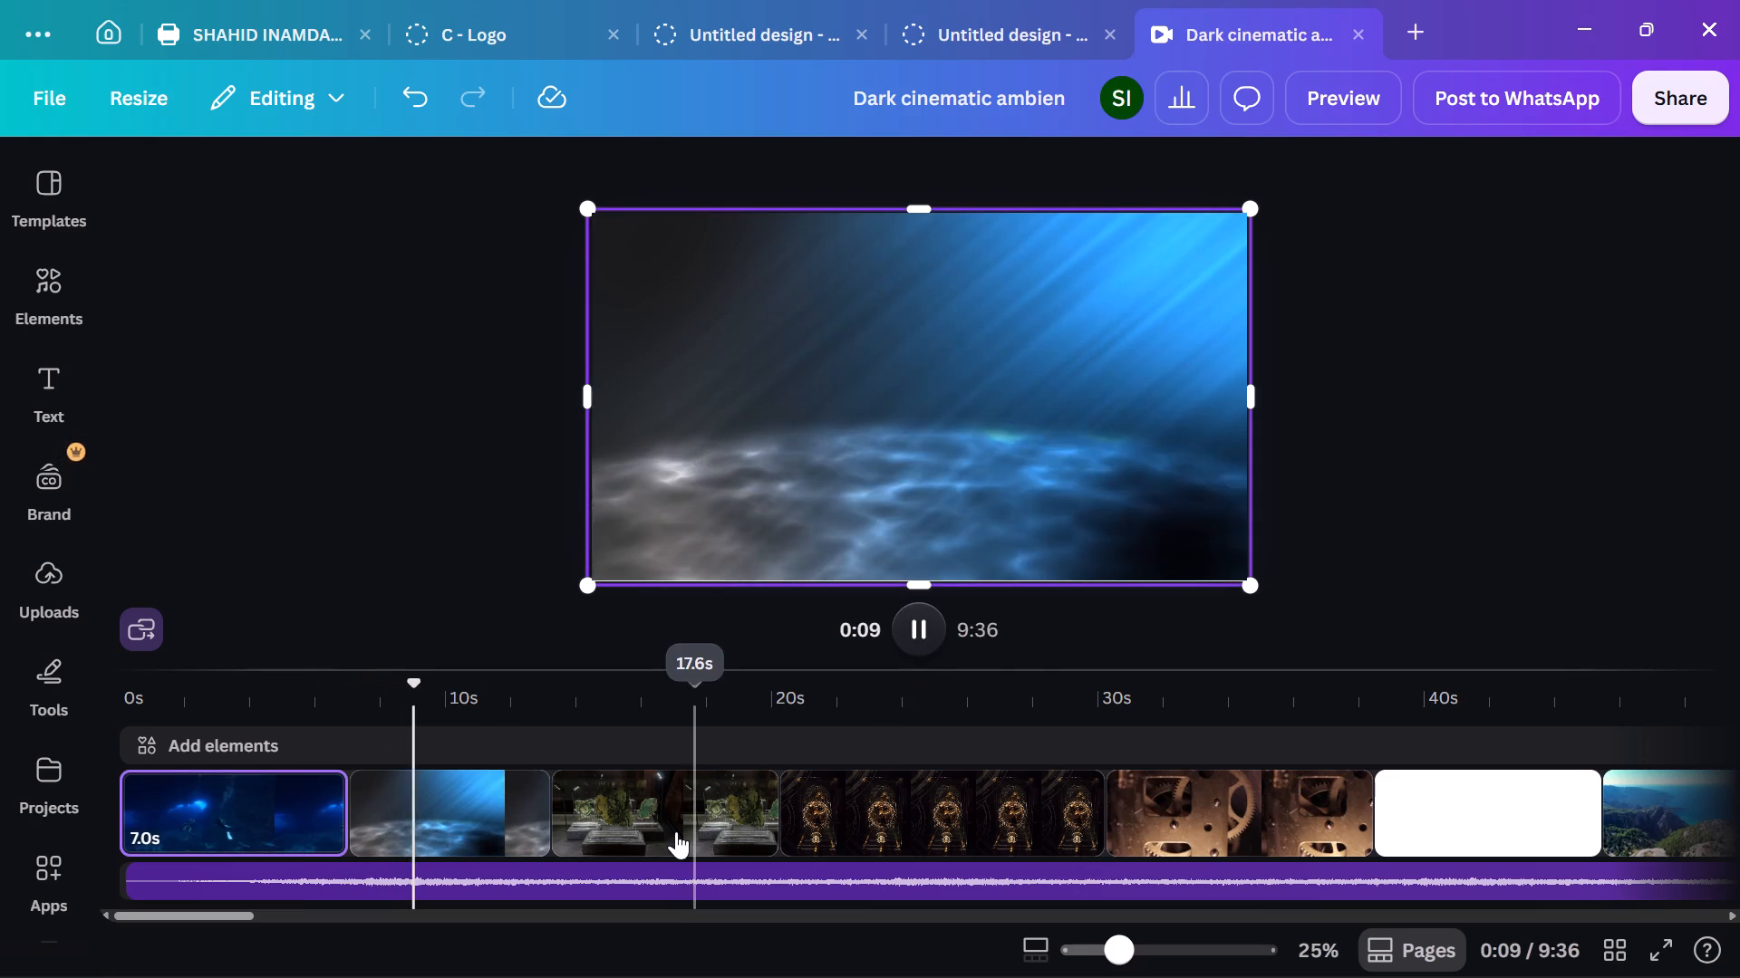
# Preview the available animations on the third clip, the green bronze fragments, from Featured through Add-on effects.
pyautogui.click(674, 832)
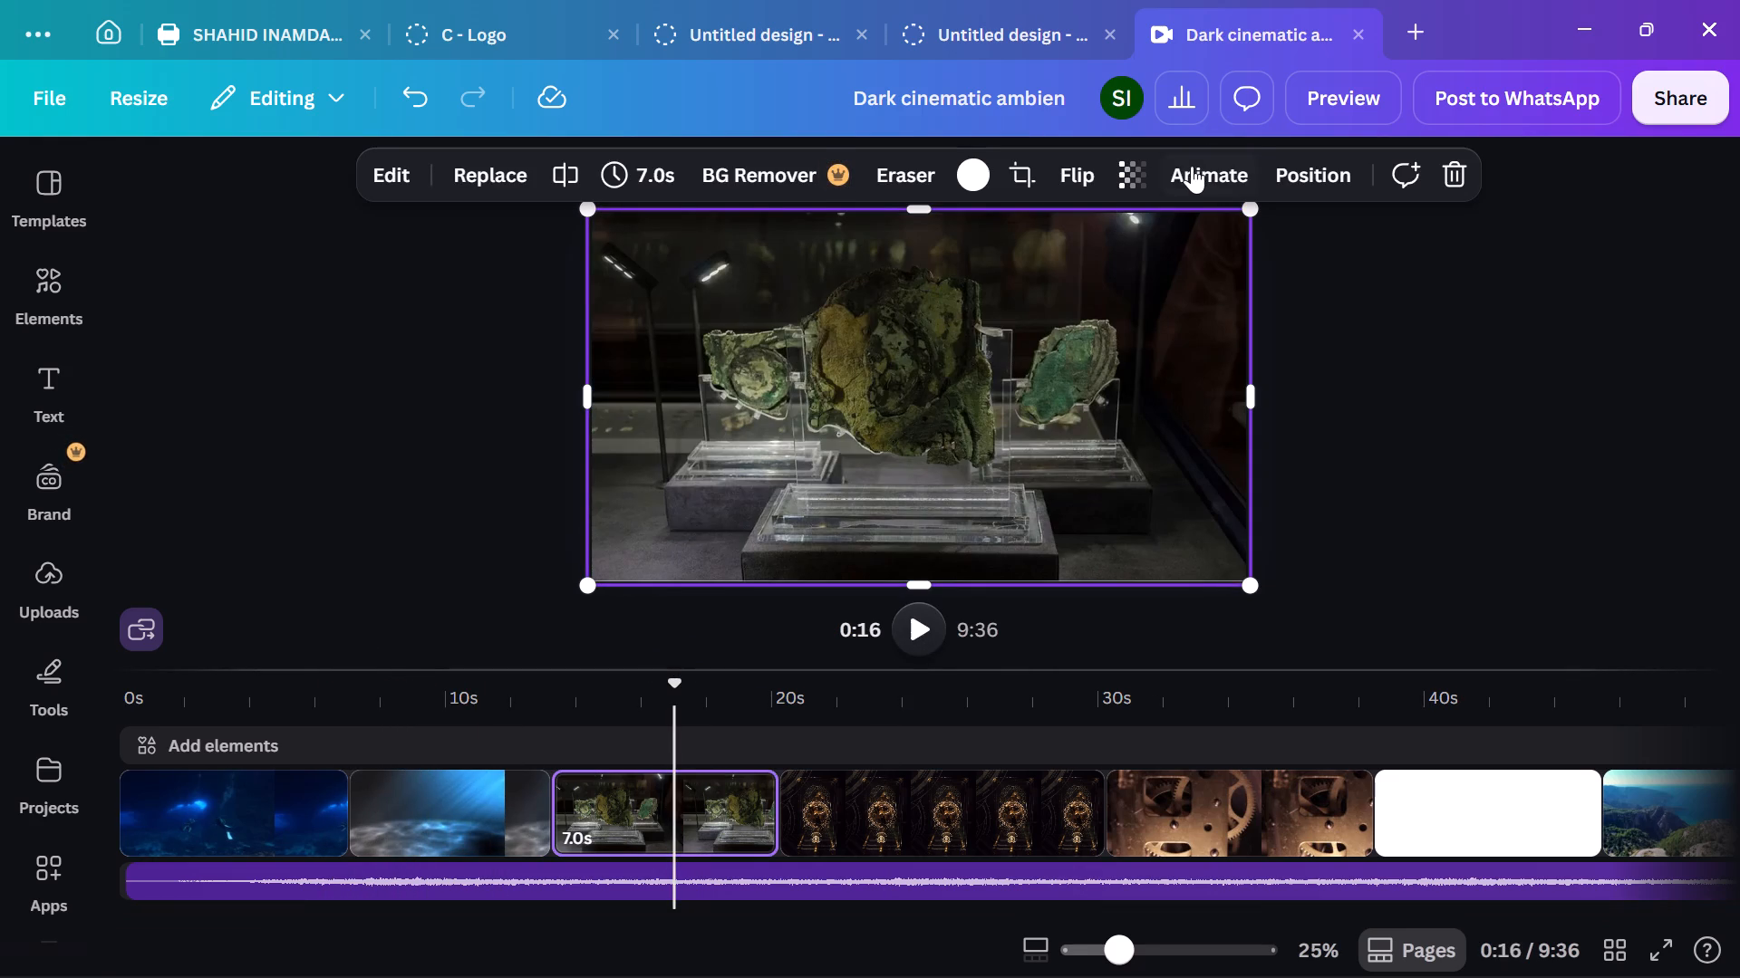
pyautogui.click(1188, 168)
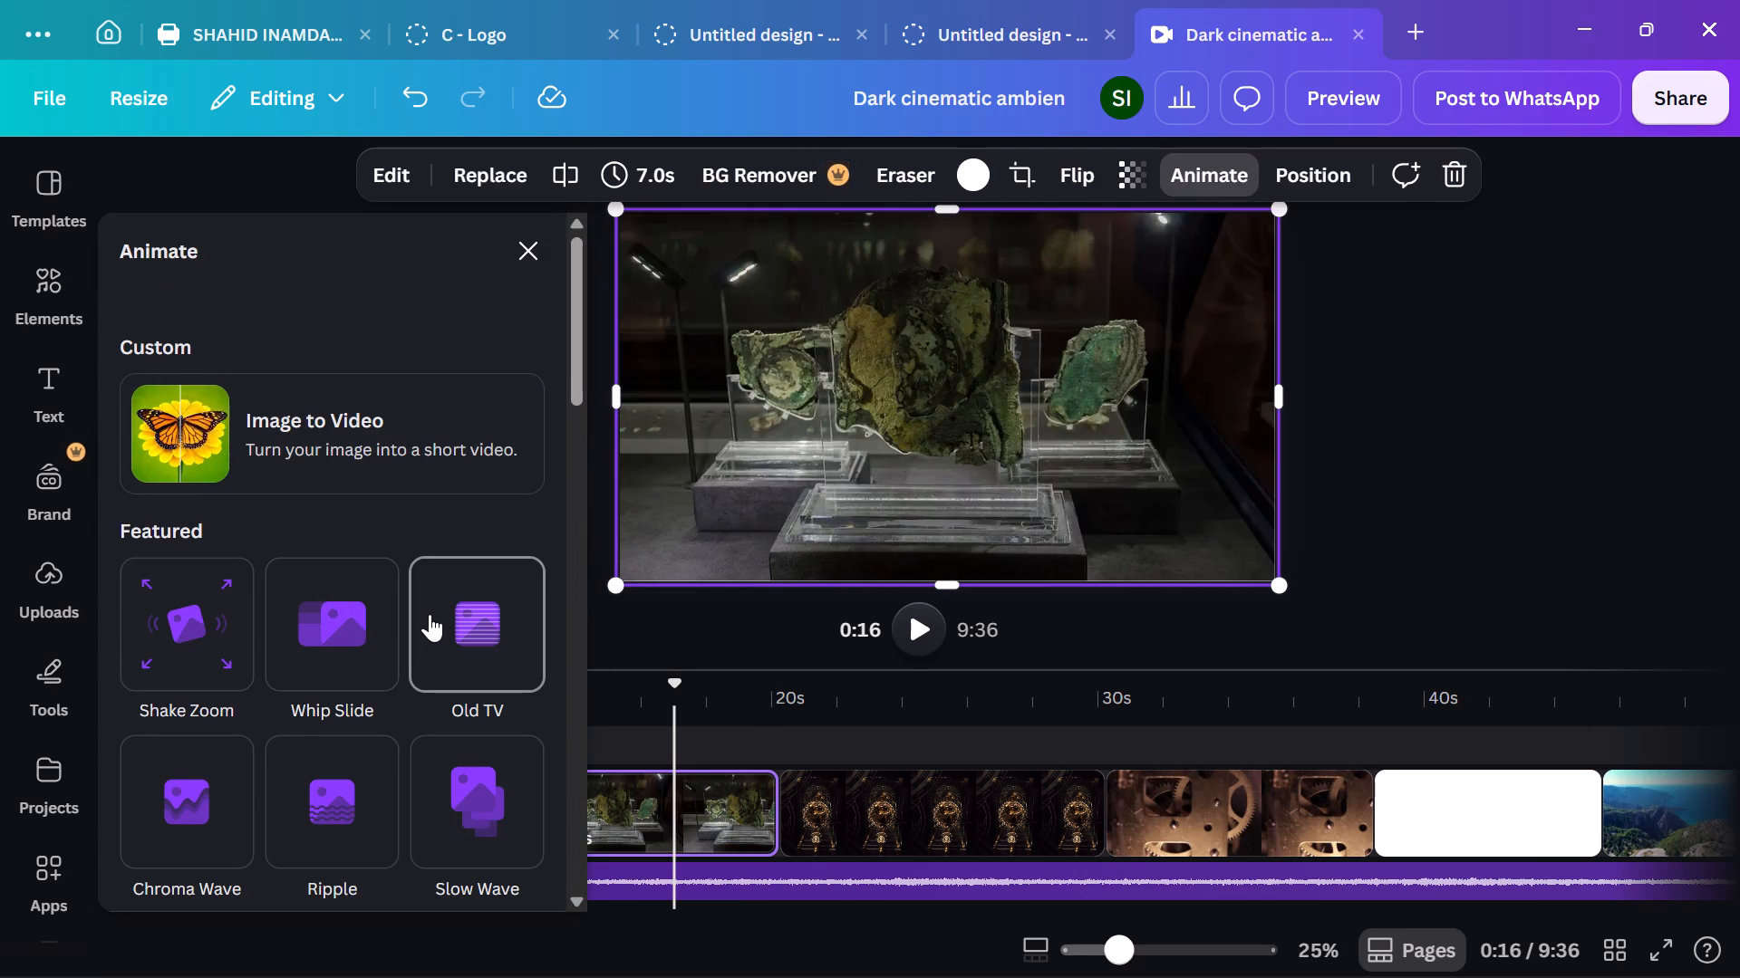
pyautogui.scroll(-2, 211, 801)
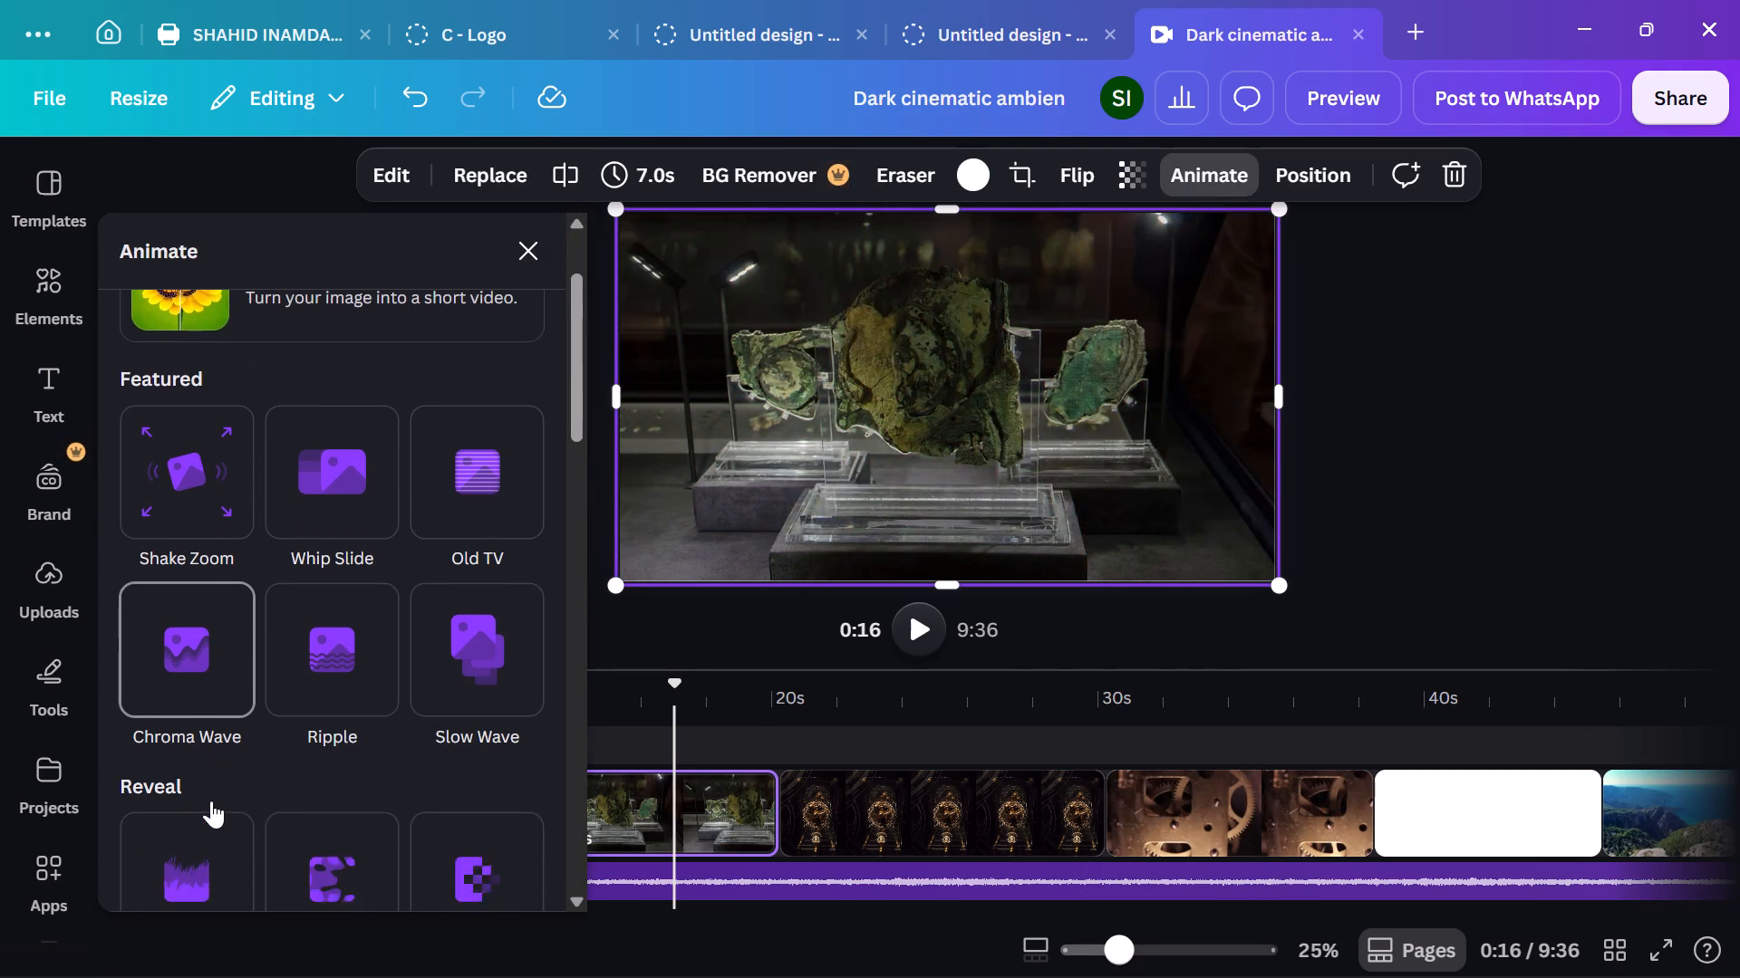
pyautogui.scroll(-1, 211, 801)
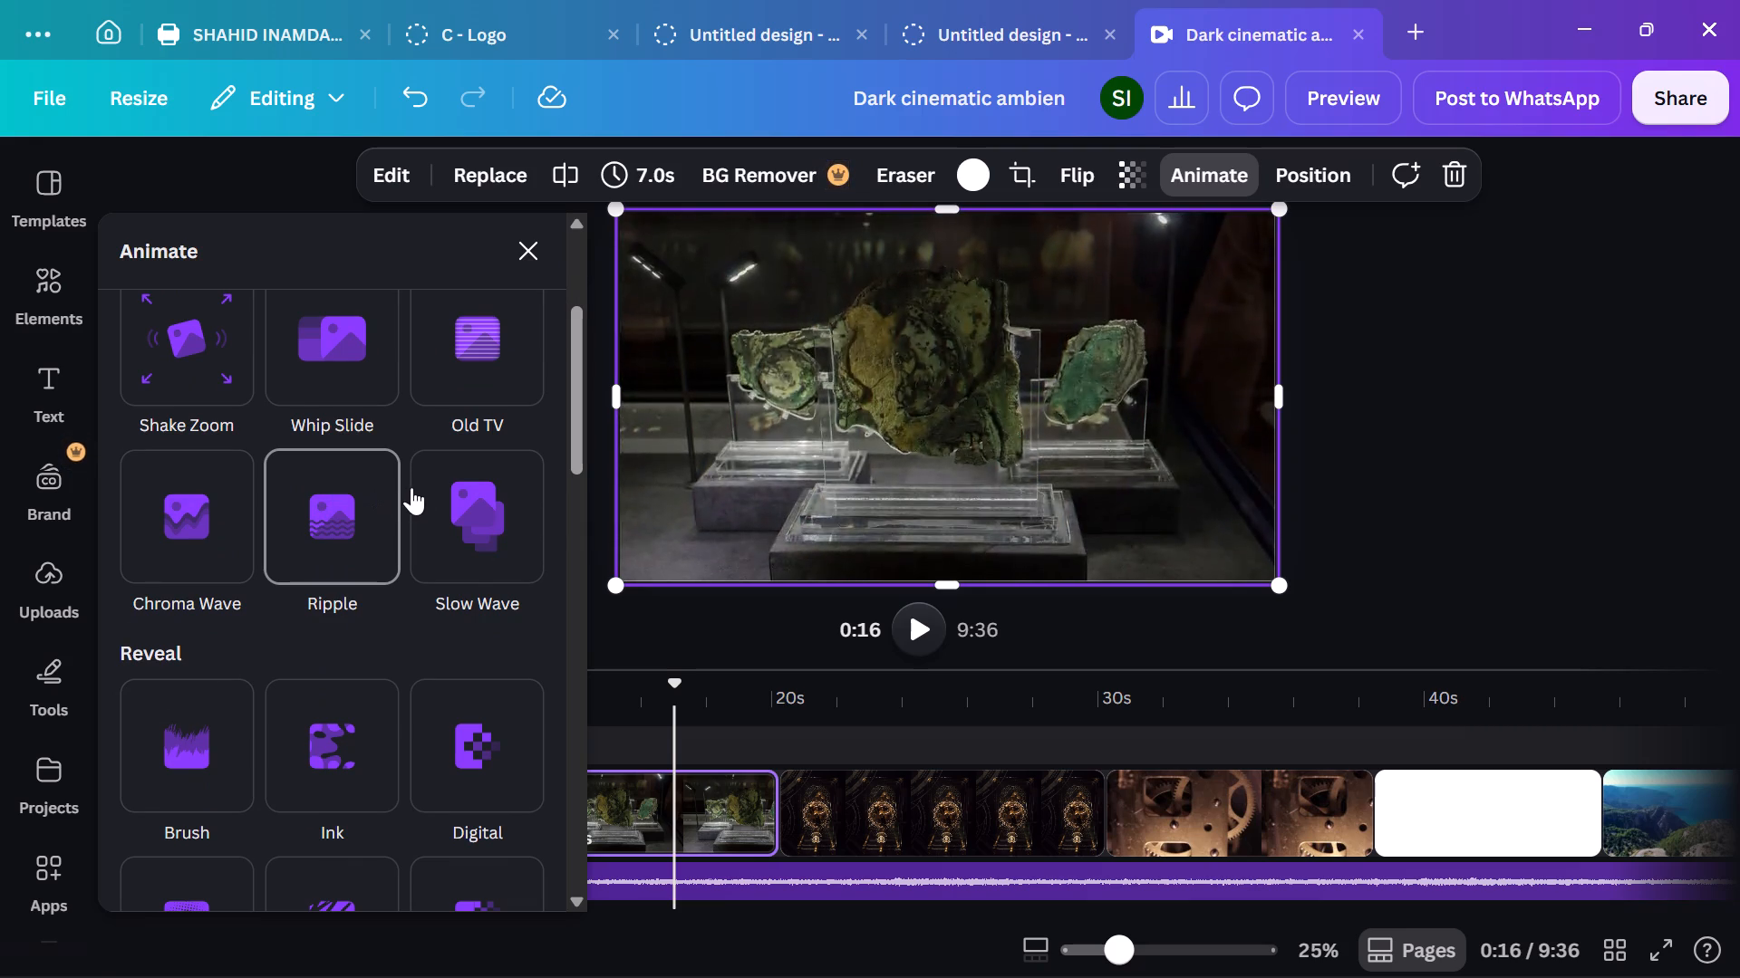
pyautogui.scroll(-1, 422, 491)
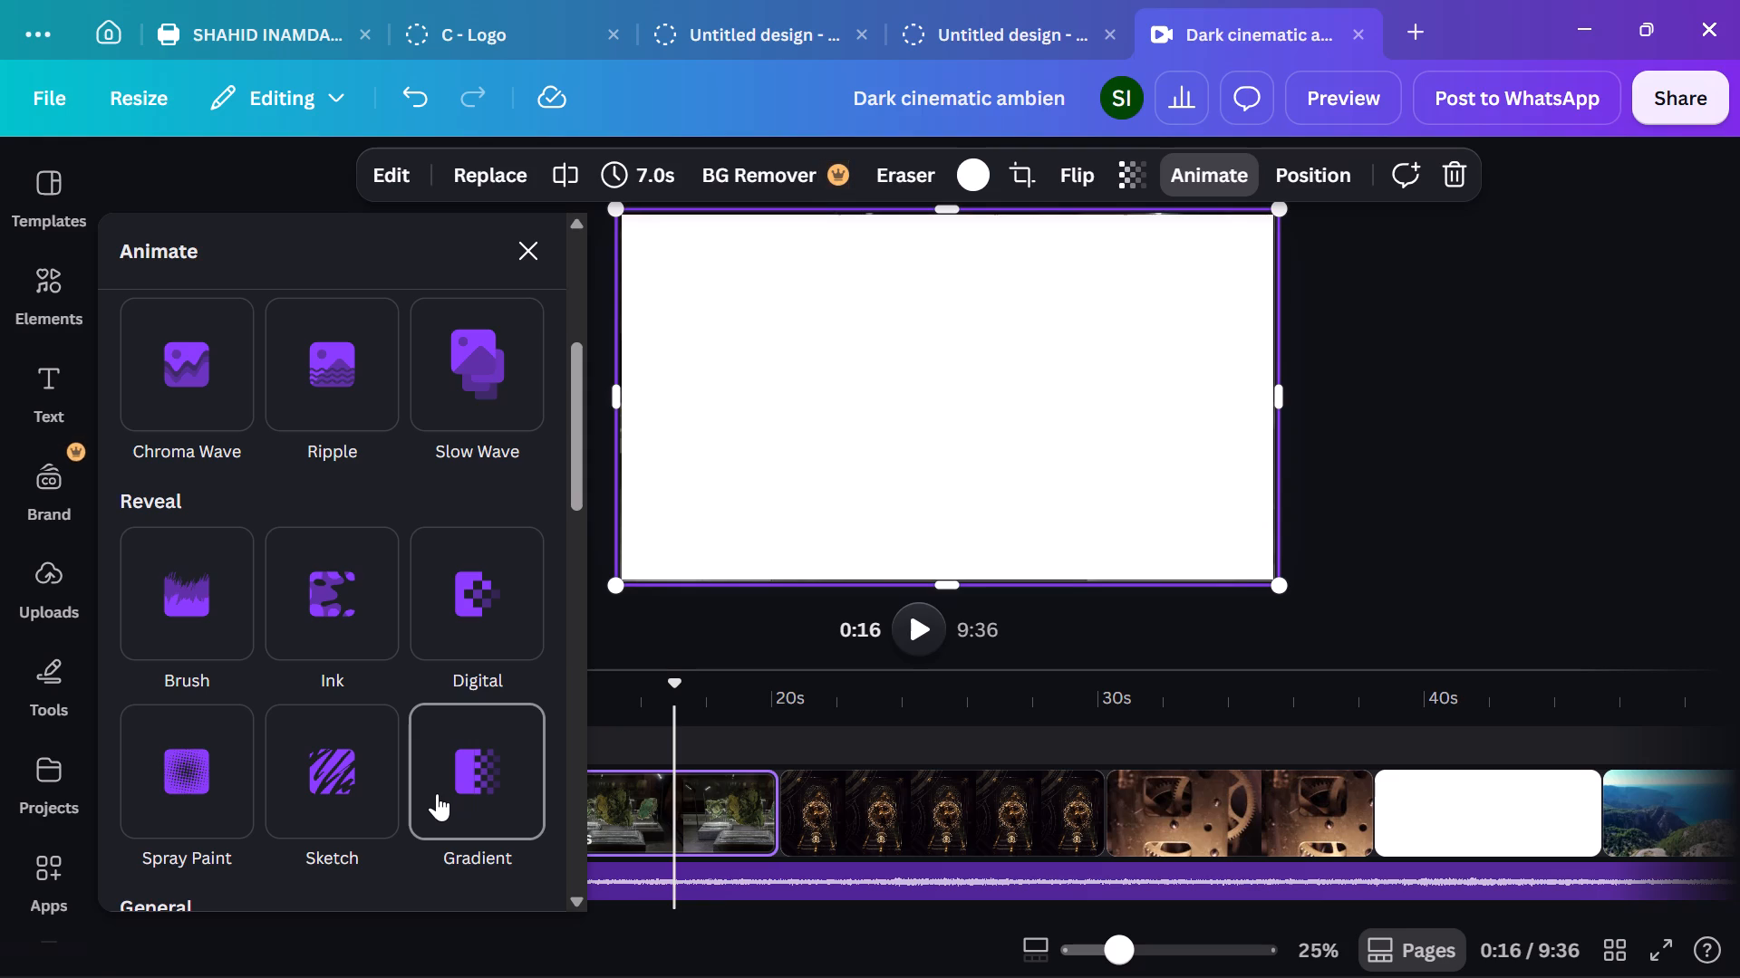
pyautogui.scroll(-2, 437, 793)
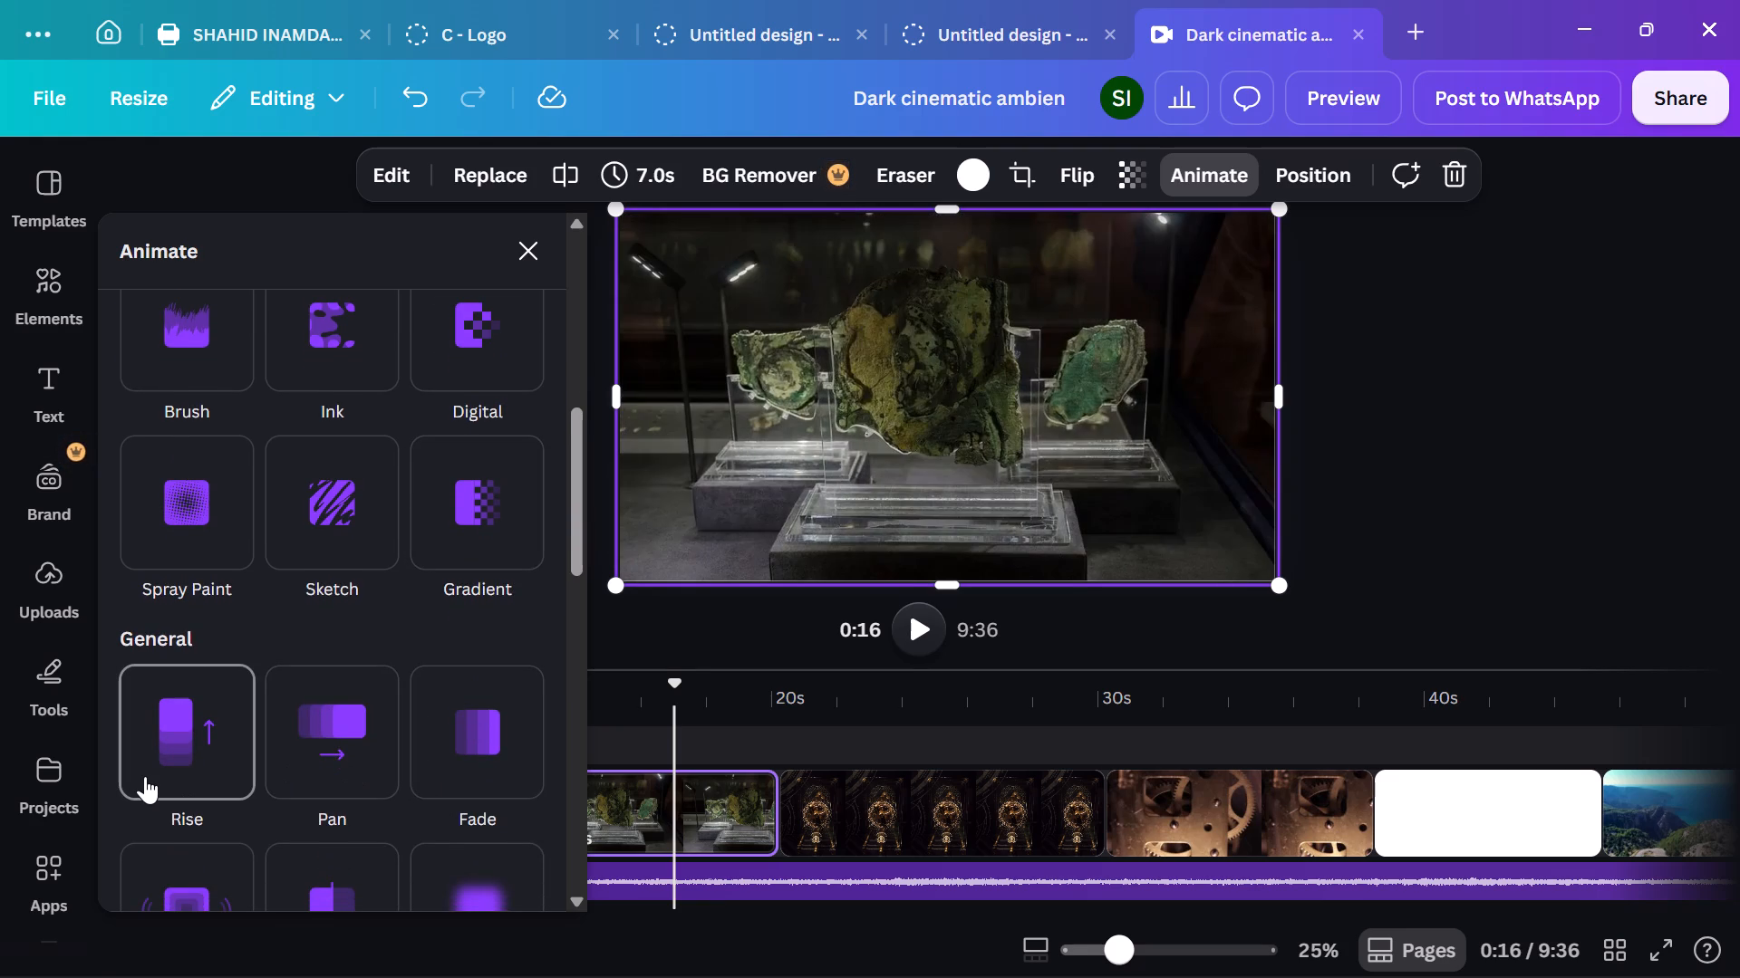
pyautogui.scroll(-2, 145, 776)
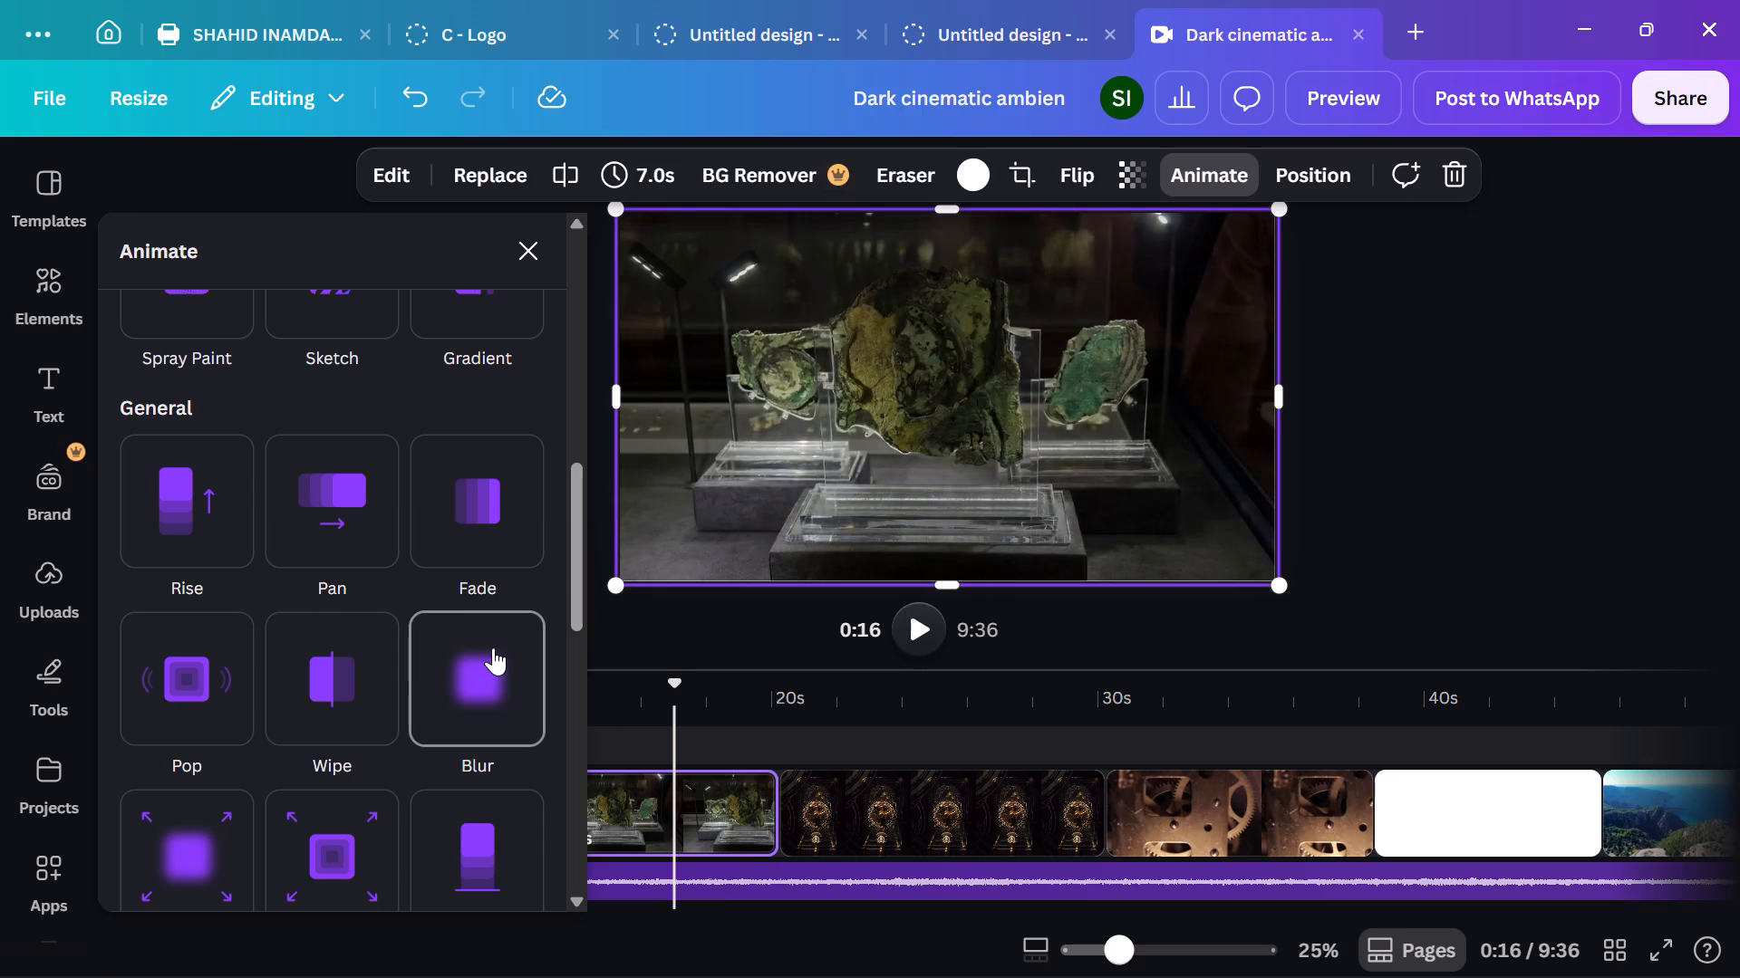
pyautogui.scroll(-1, 212, 841)
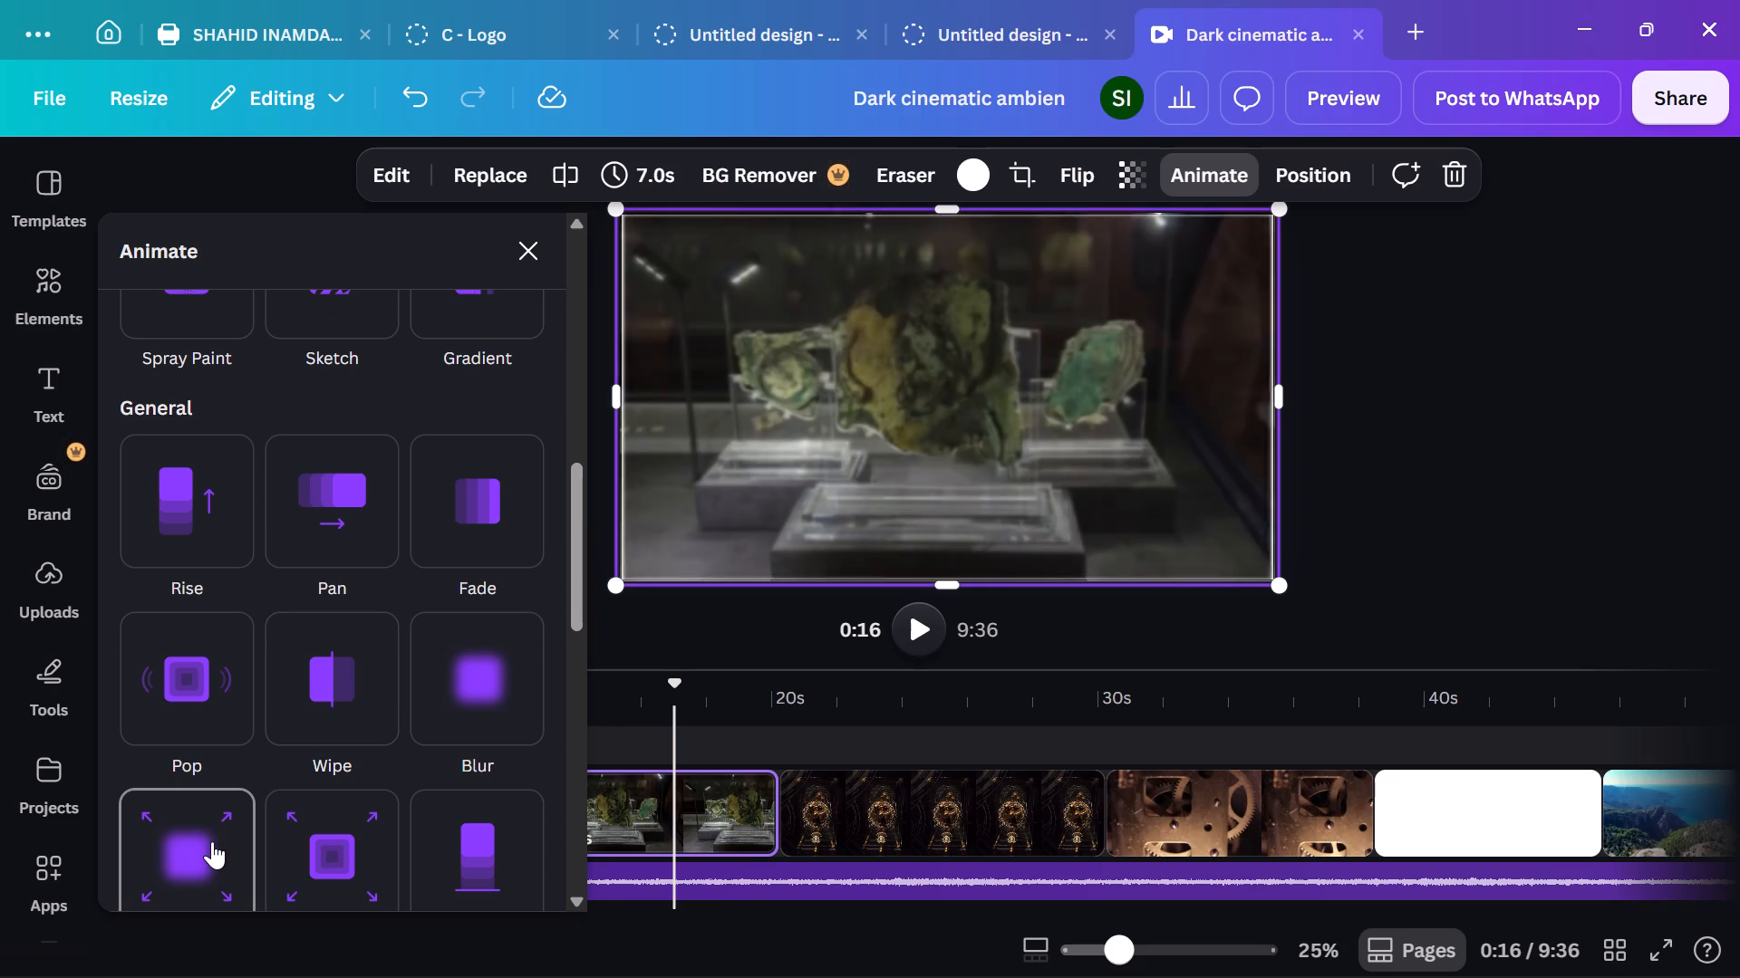
pyautogui.scroll(-3, 212, 841)
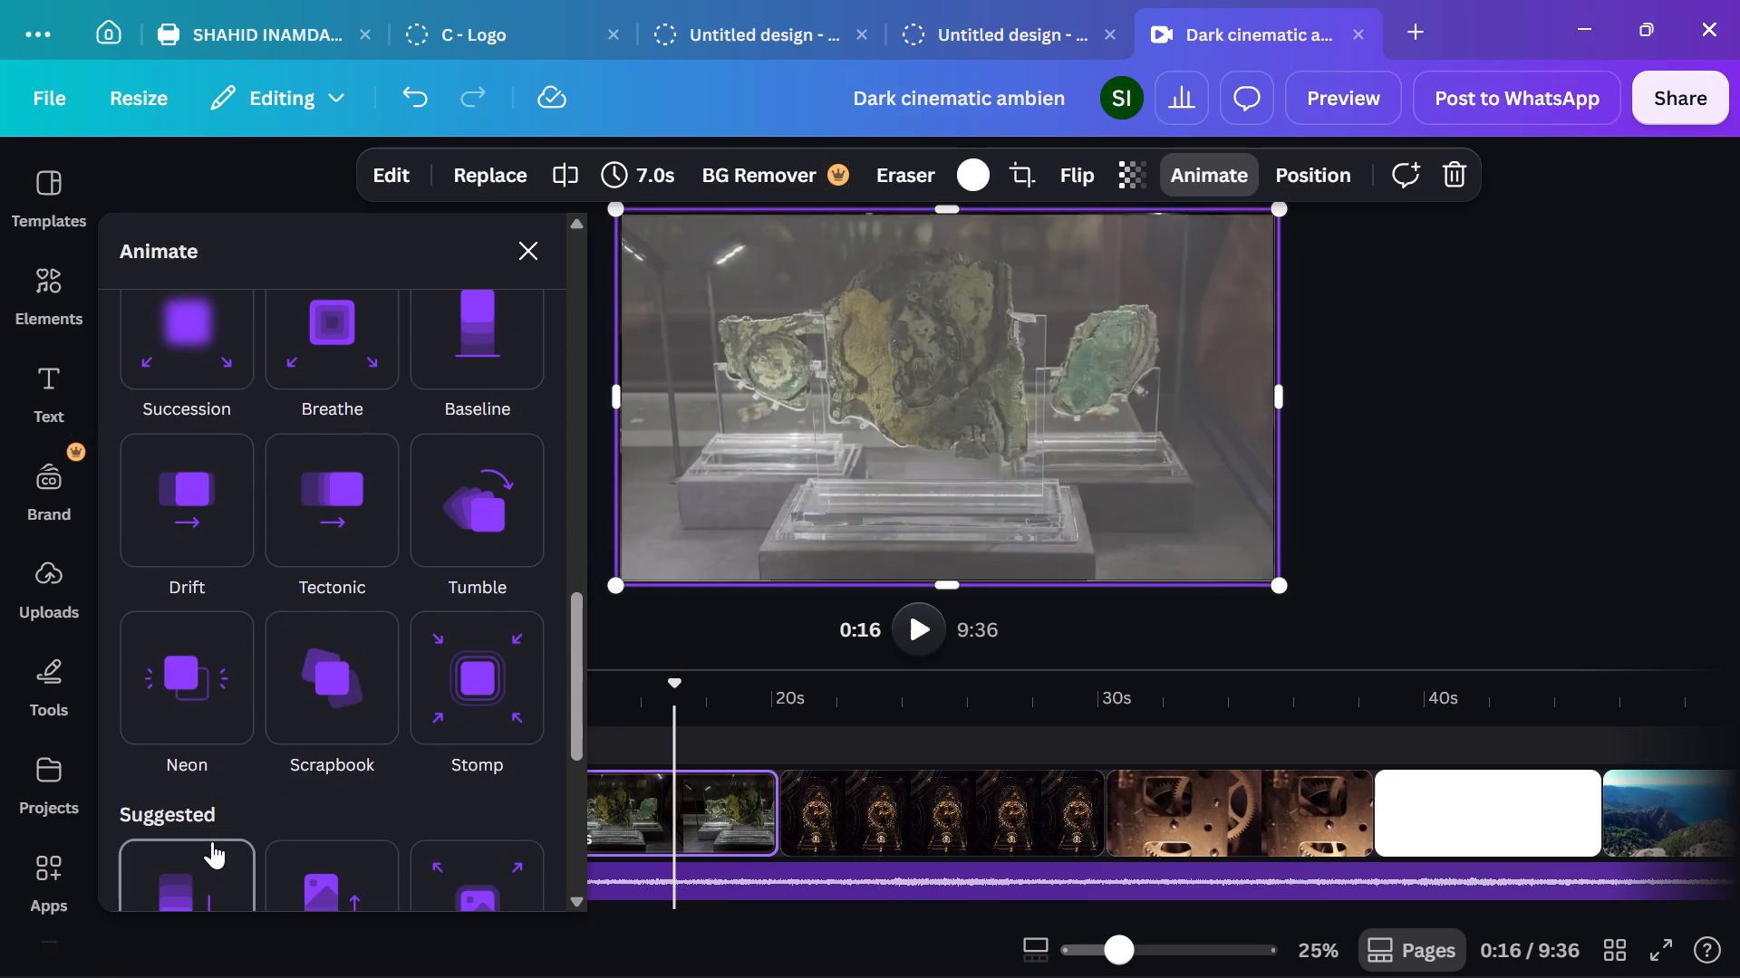
pyautogui.scroll(-4, 212, 841)
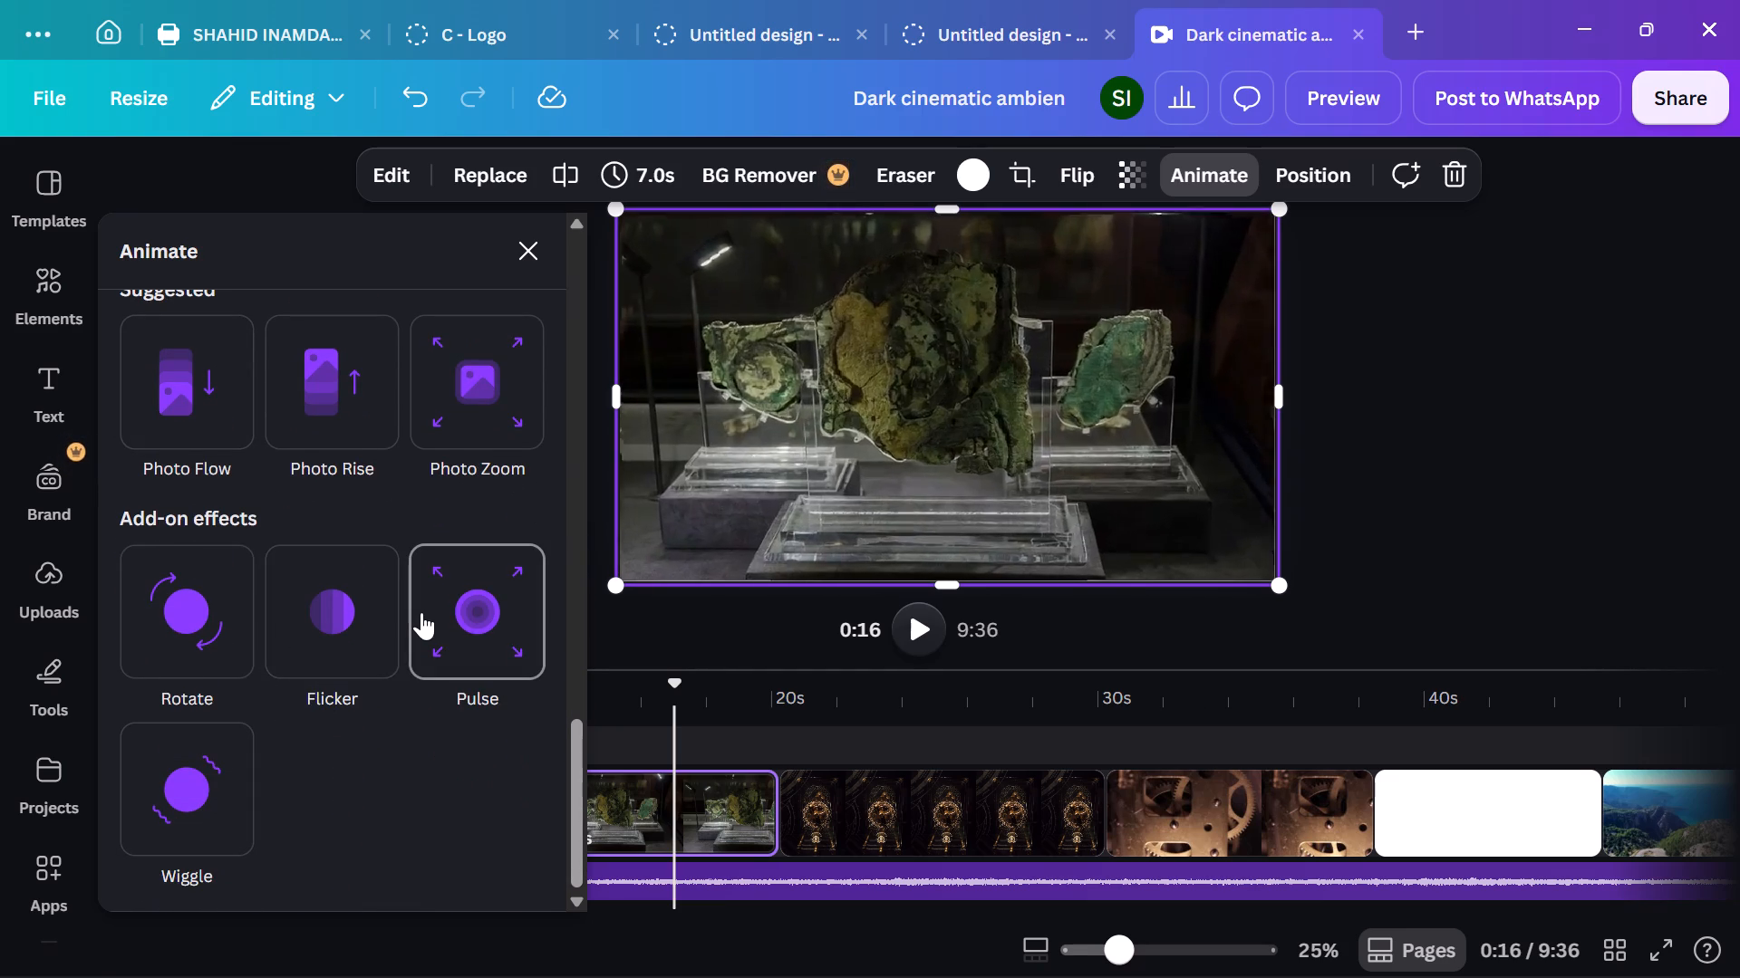
pyautogui.scroll(9, 421, 612)
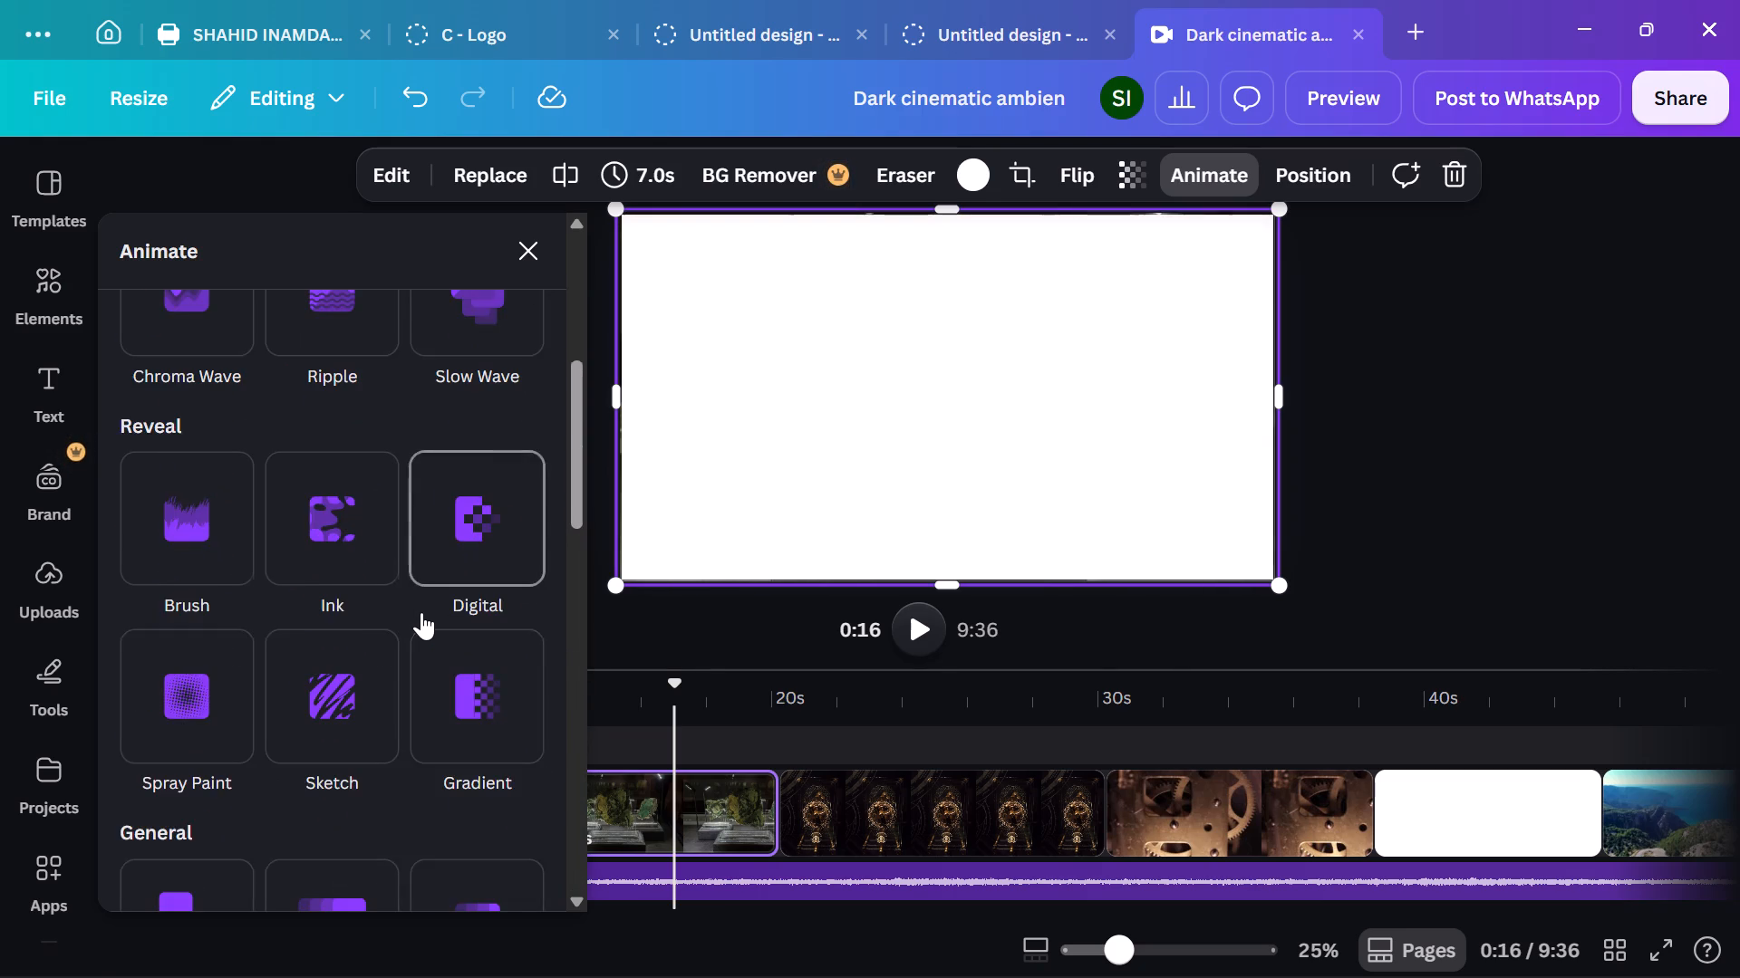
pyautogui.scroll(2, 421, 612)
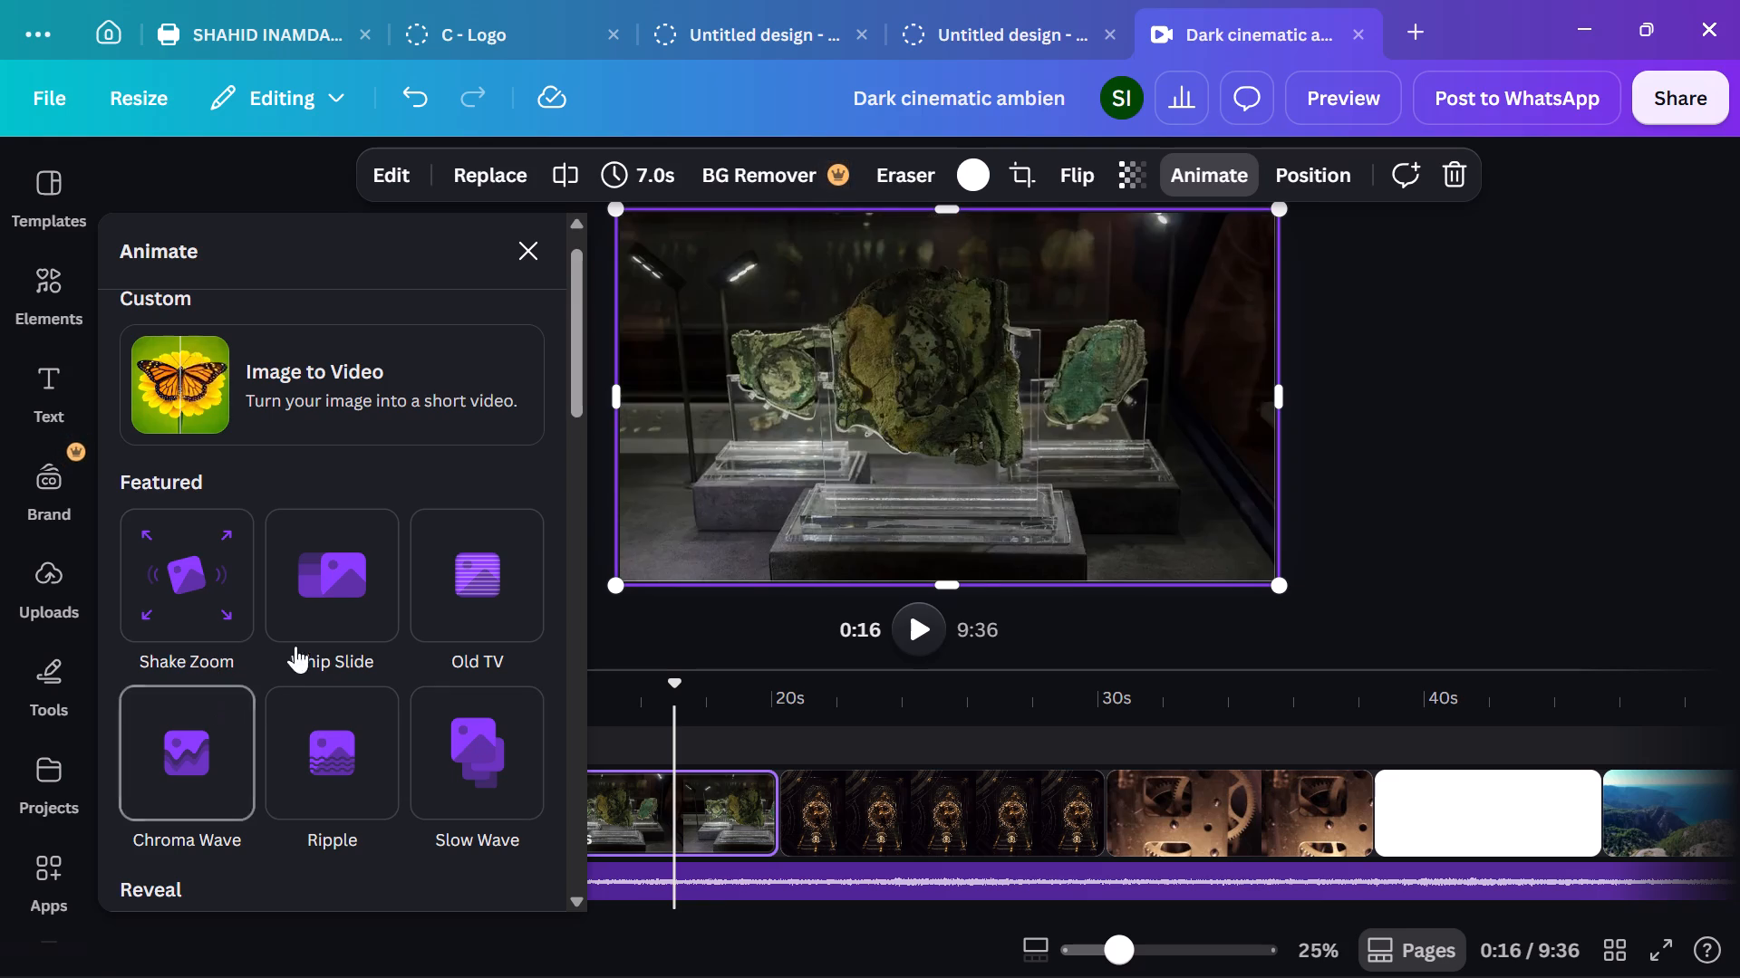
# Apply the Chroma Wave animation to the third clip, on enter only, at Slow speed.
pyautogui.scroll(-1, 324, 635)
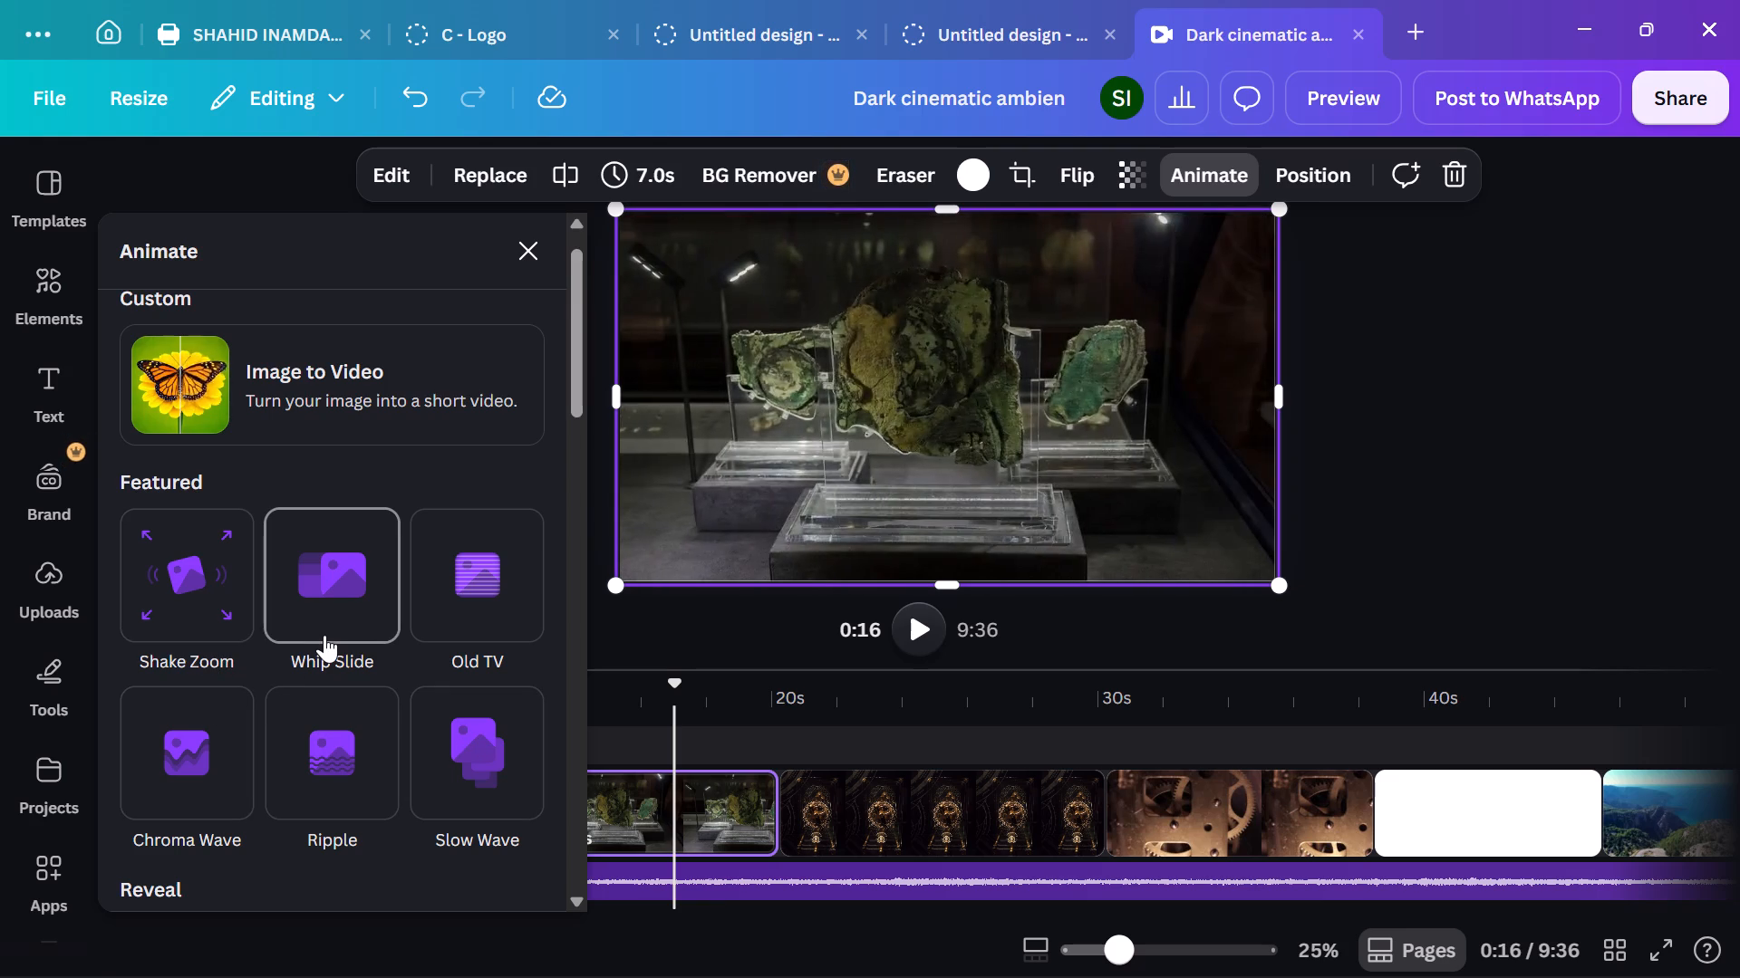
pyautogui.scroll(-1, 324, 635)
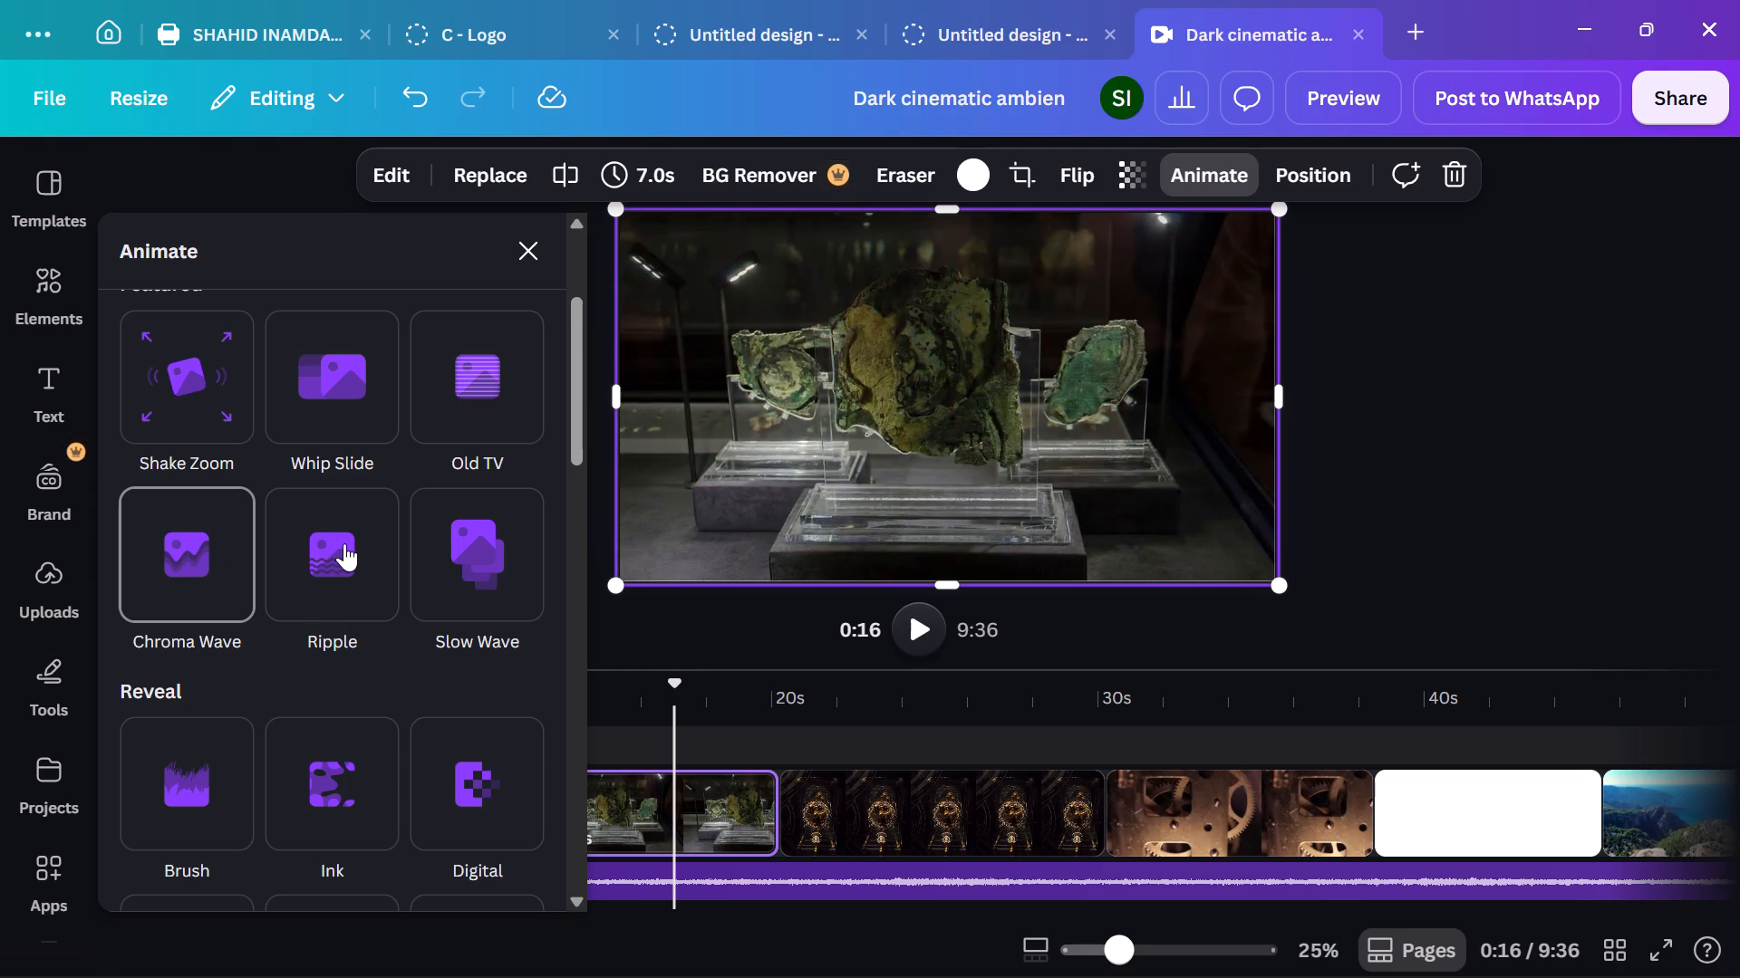
pyautogui.click(194, 551)
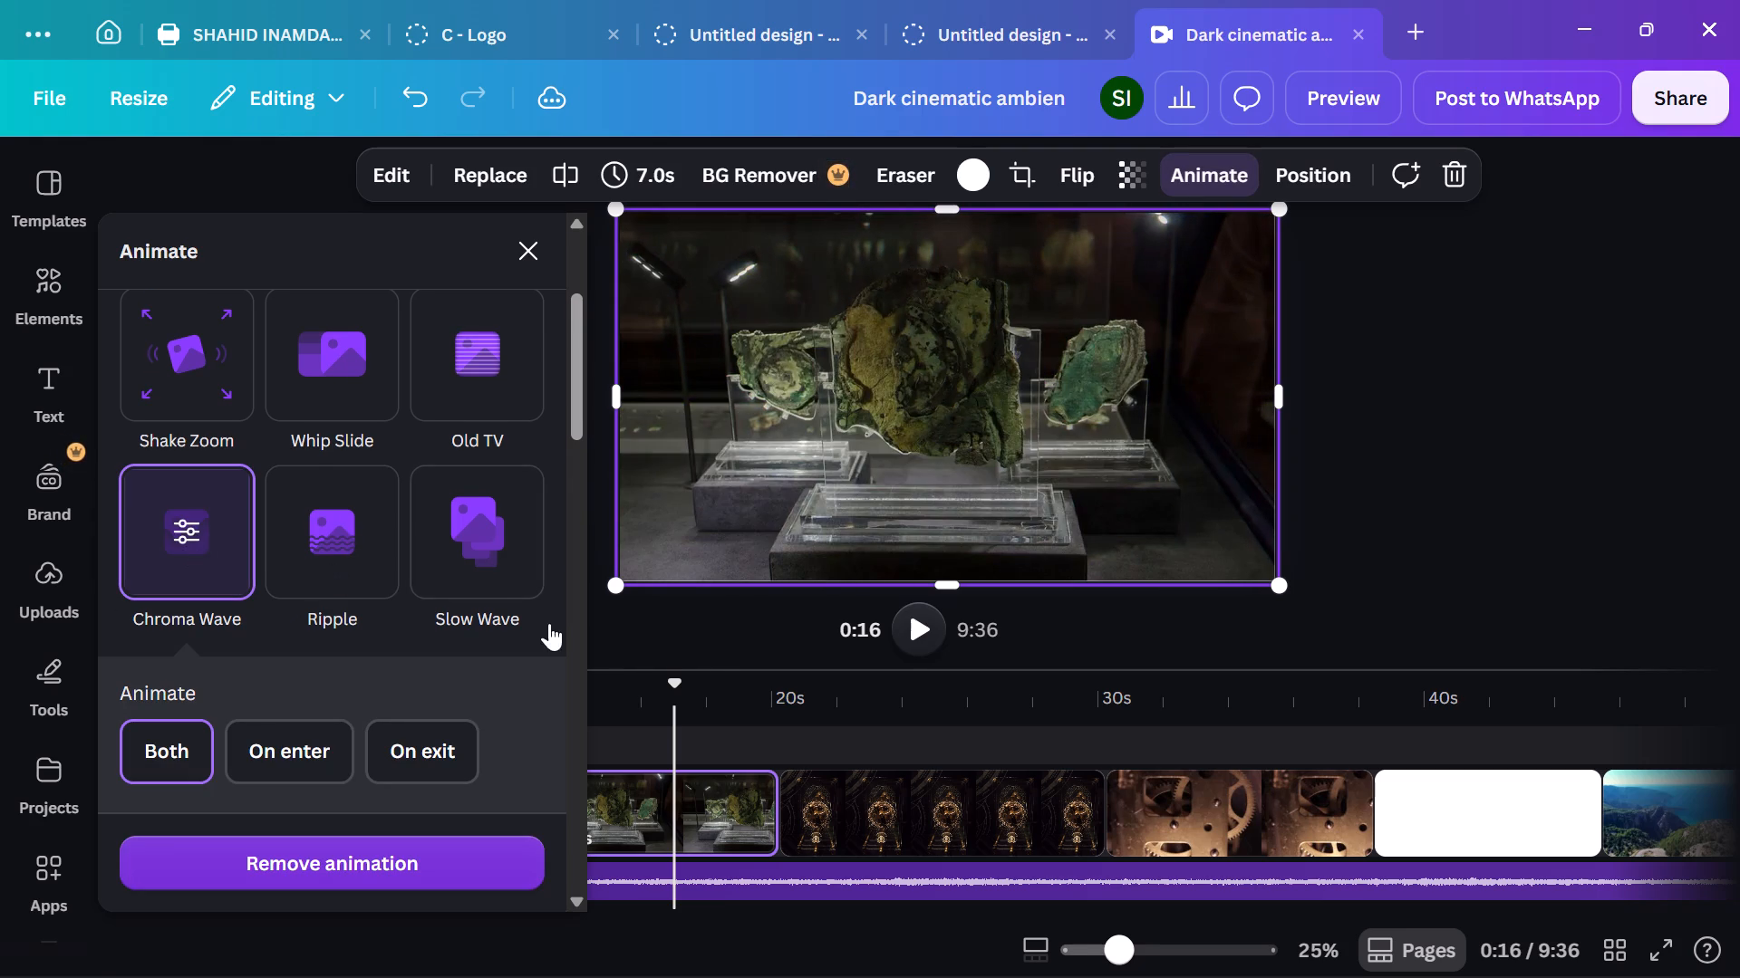
pyautogui.scroll(-1, 405, 642)
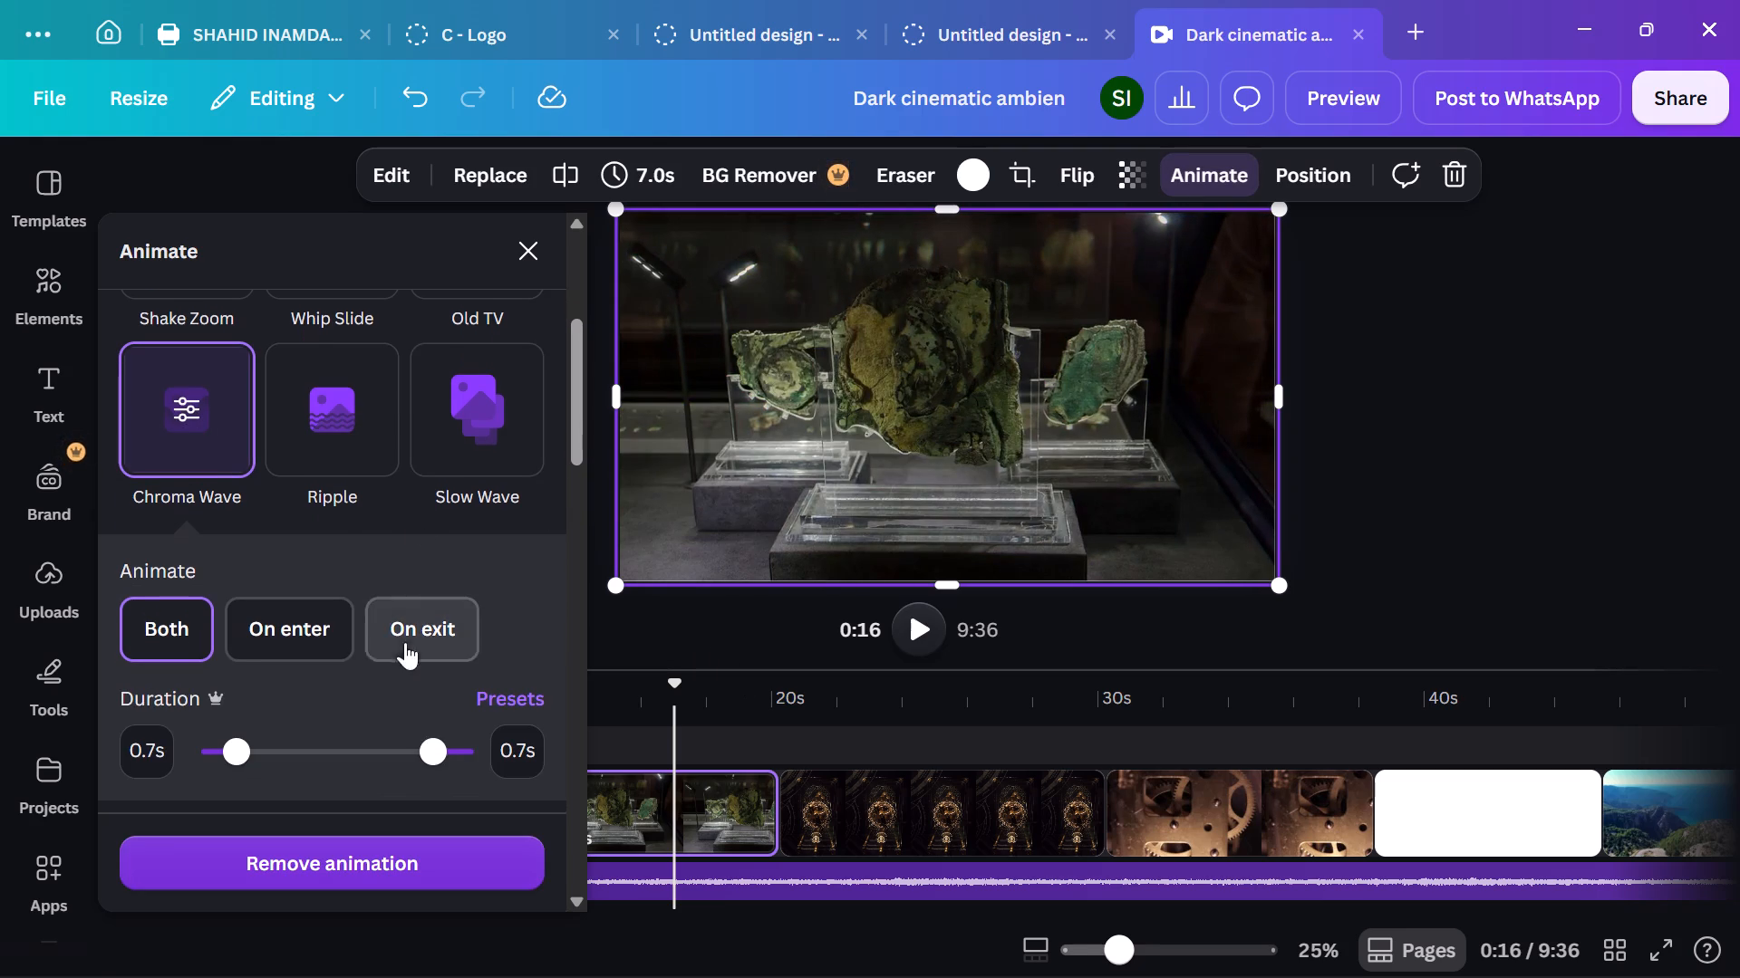
pyautogui.click(343, 625)
pyautogui.scroll(-1, 325, 669)
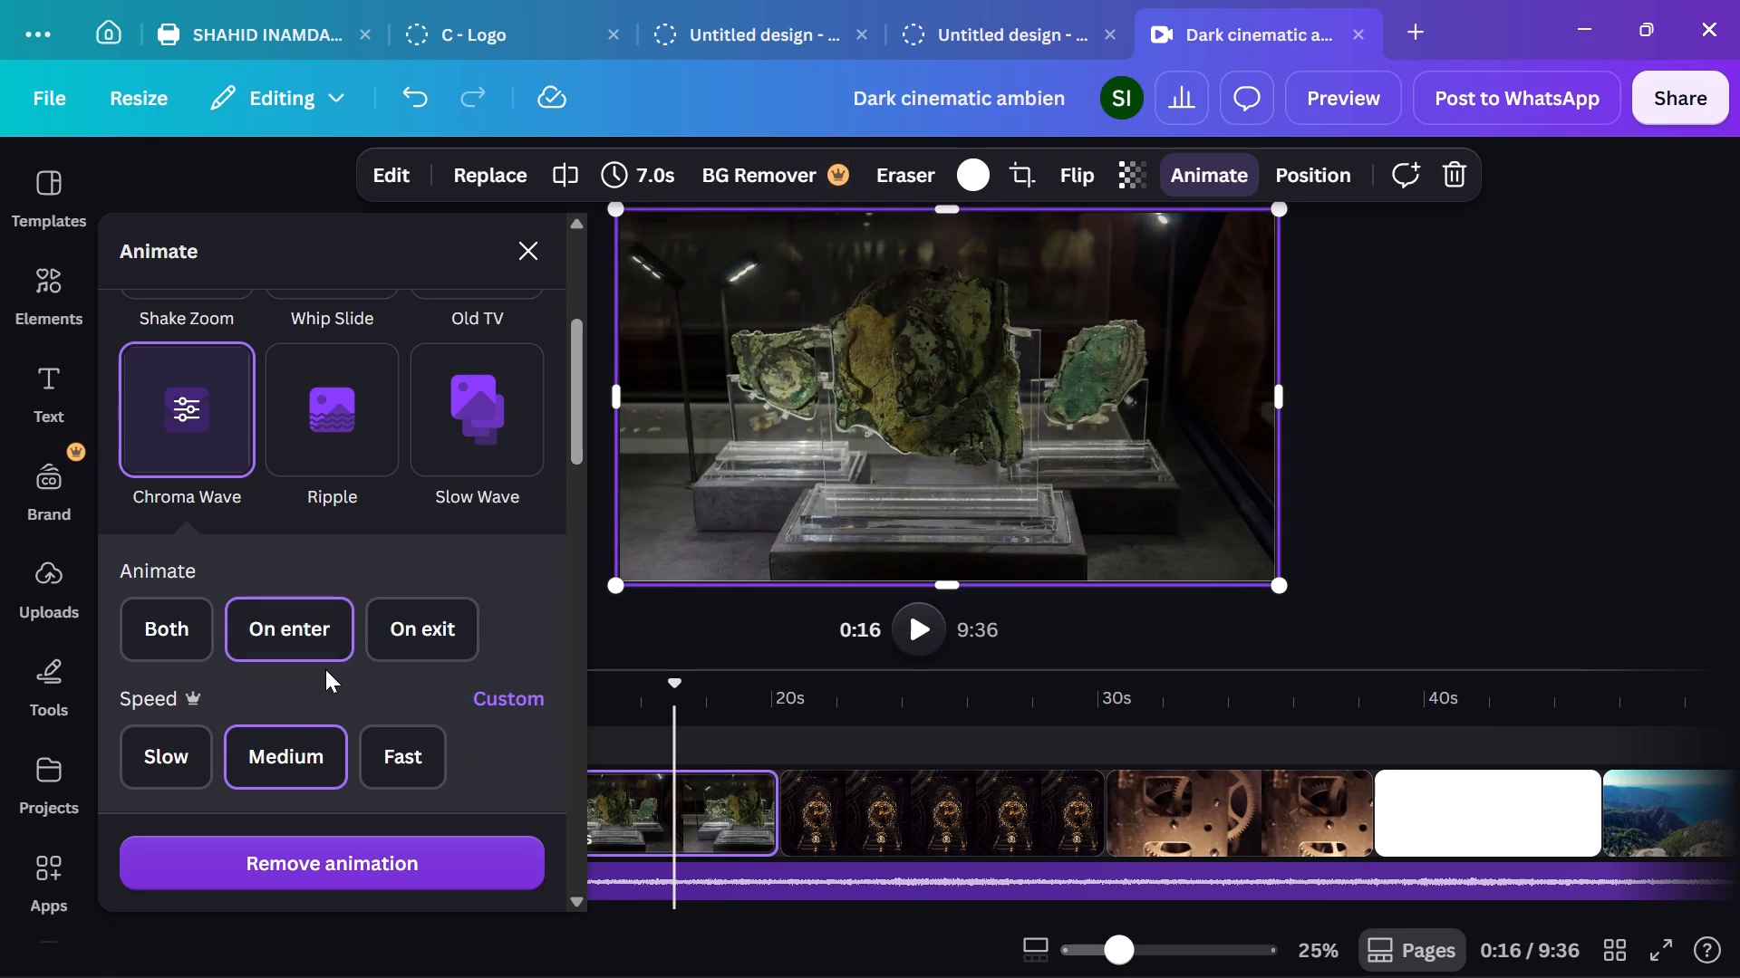
pyautogui.scroll(-1, 325, 669)
pyautogui.click(181, 595)
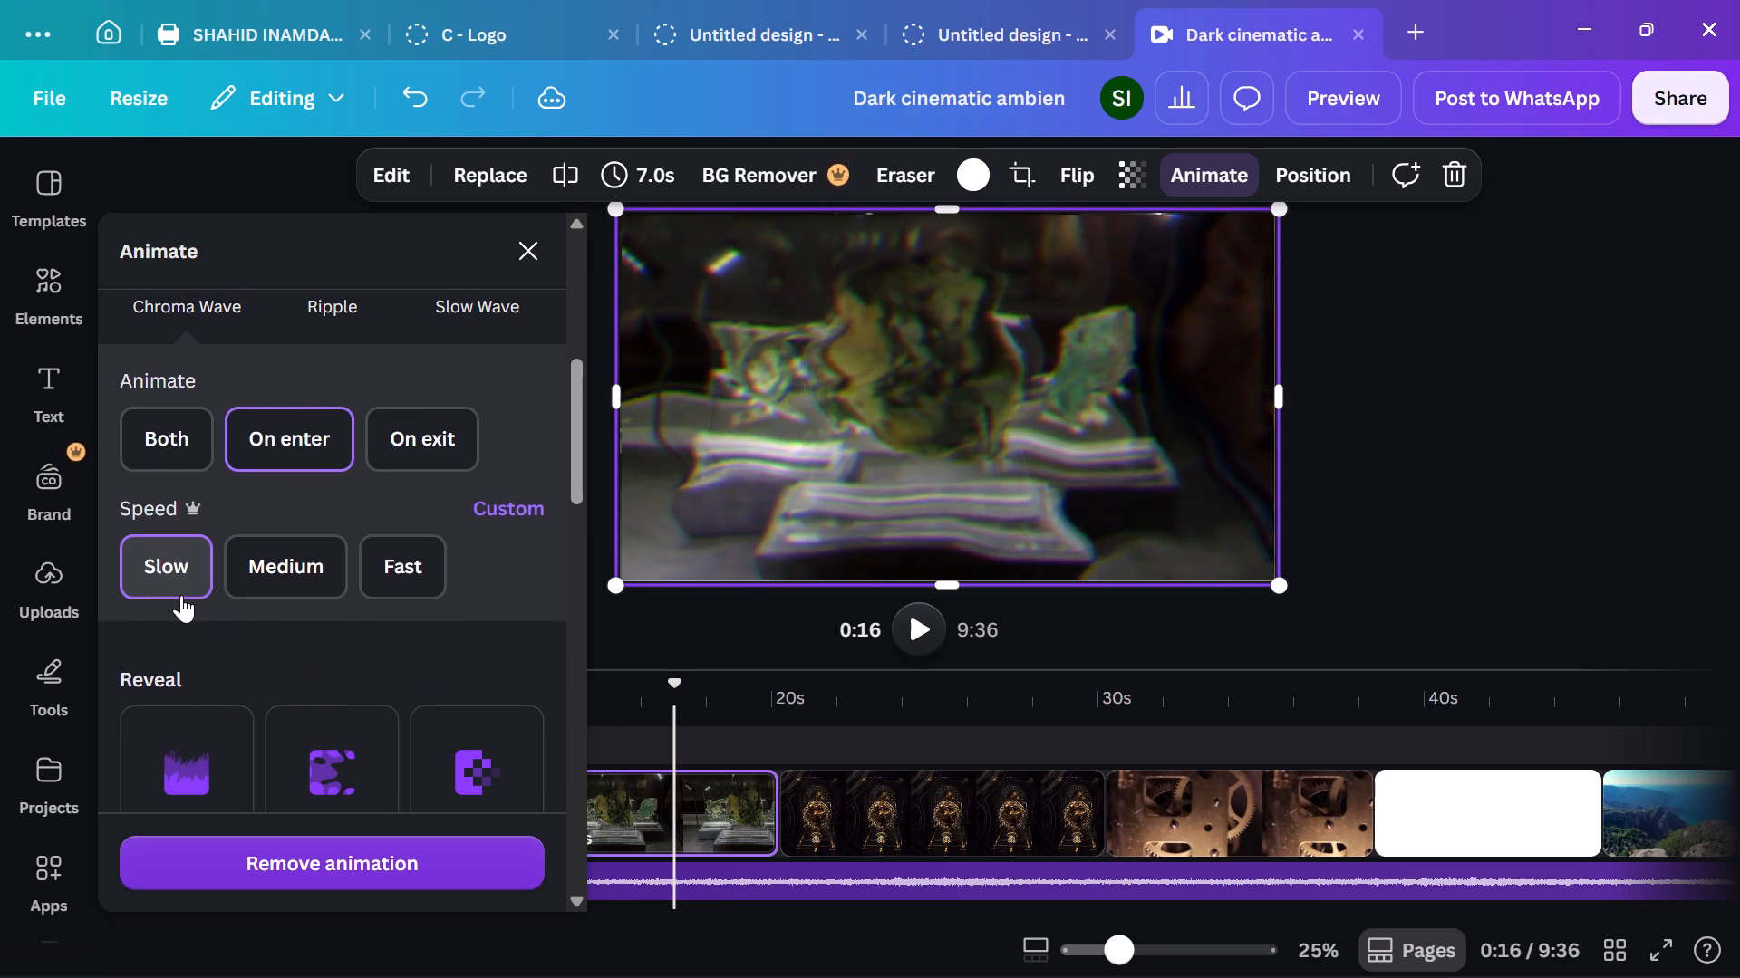
# Replay the slow Chroma Wave preview on the third clip and look through the remaining animations.
pyautogui.scroll(-1, 181, 595)
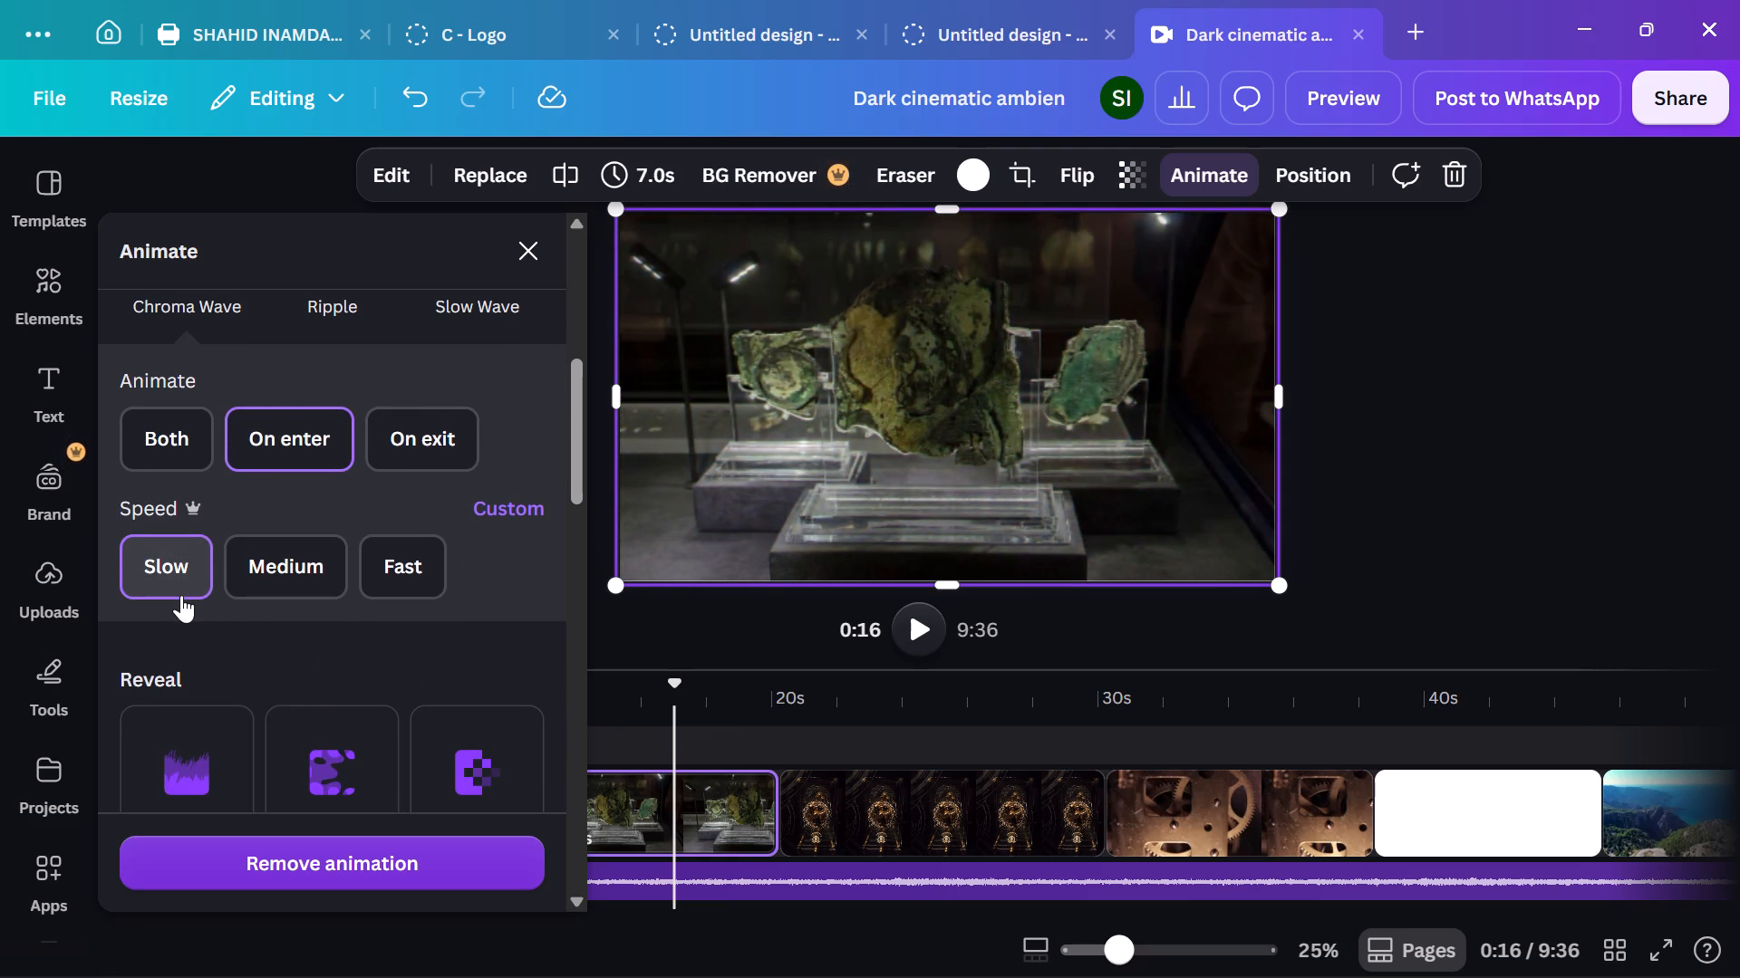
pyautogui.scroll(-2, 181, 595)
pyautogui.scroll(3, 181, 595)
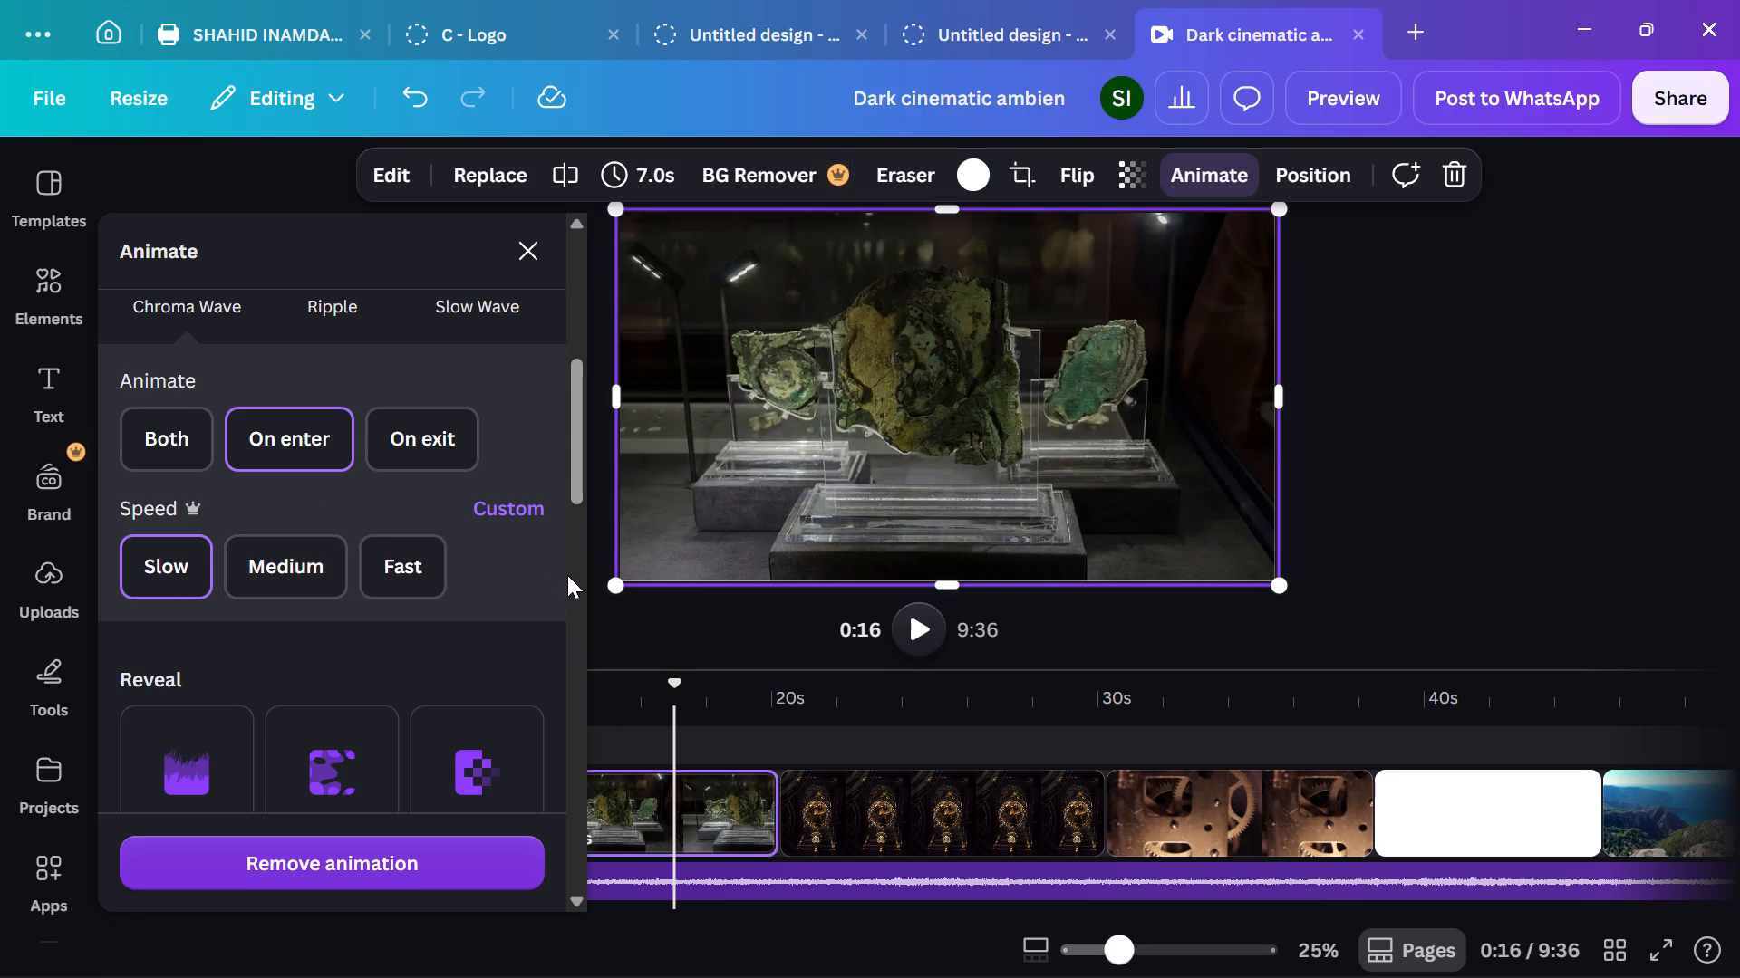
pyautogui.click(188, 567)
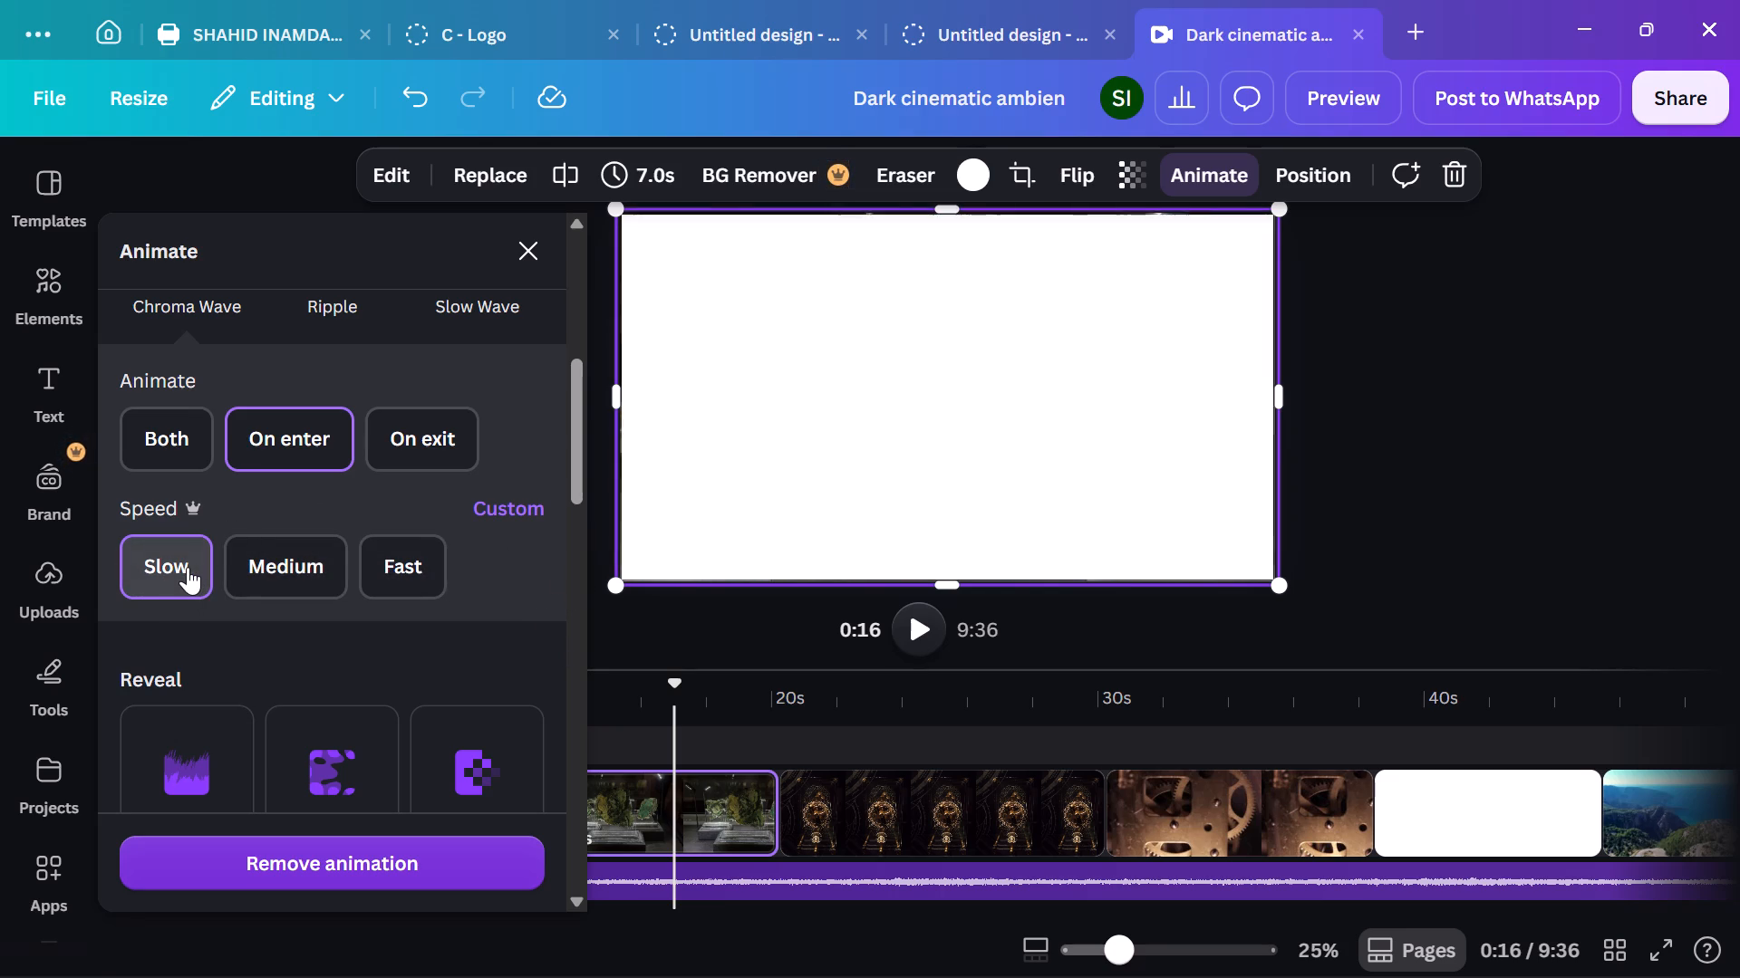
pyautogui.click(188, 567)
pyautogui.scroll(-1, 330, 628)
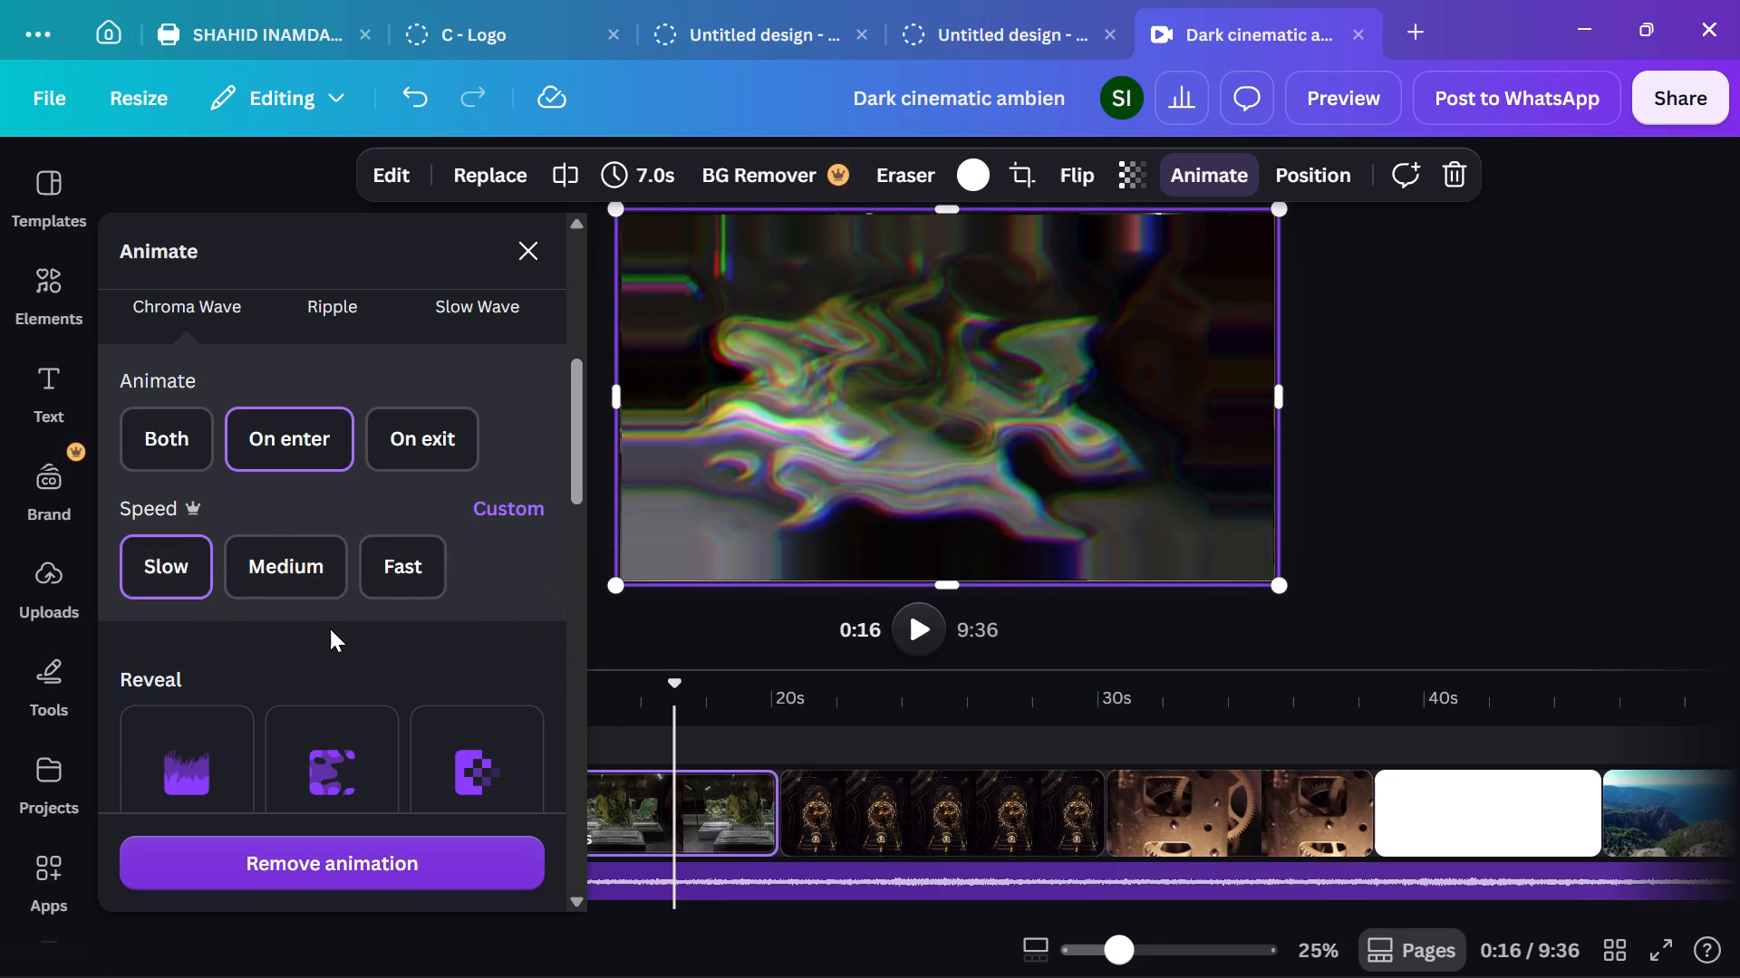
pyautogui.scroll(-3, 330, 628)
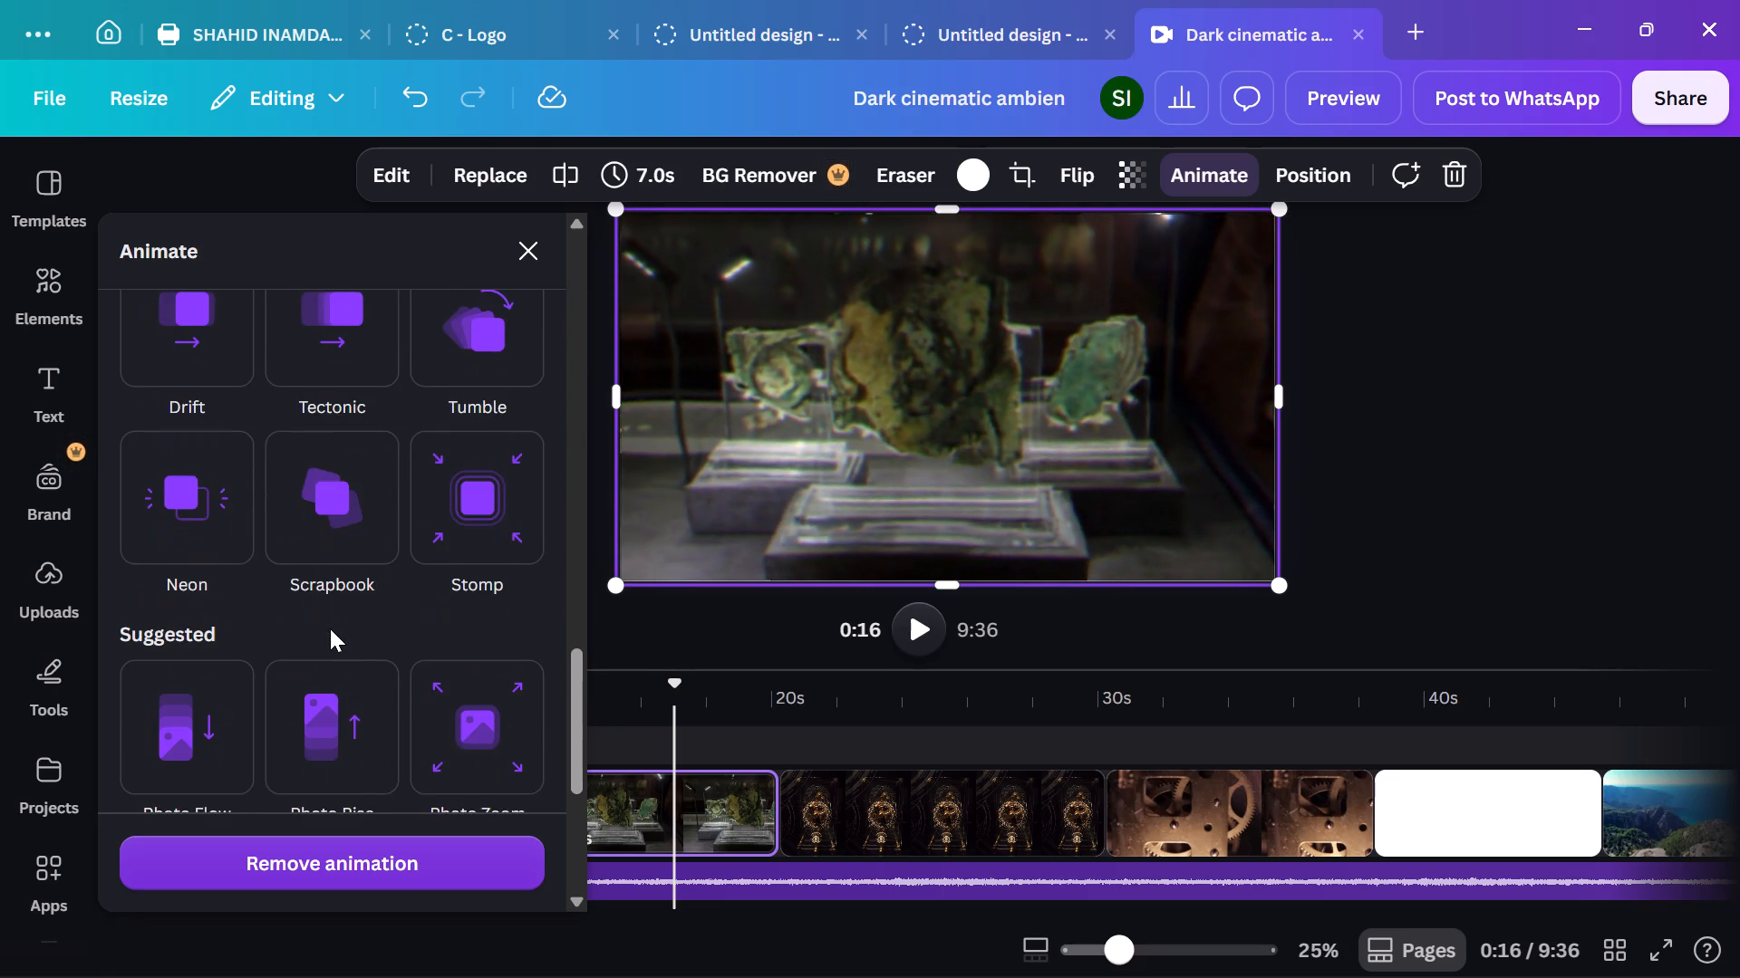
pyautogui.scroll(-1, 330, 628)
pyautogui.click(1406, 529)
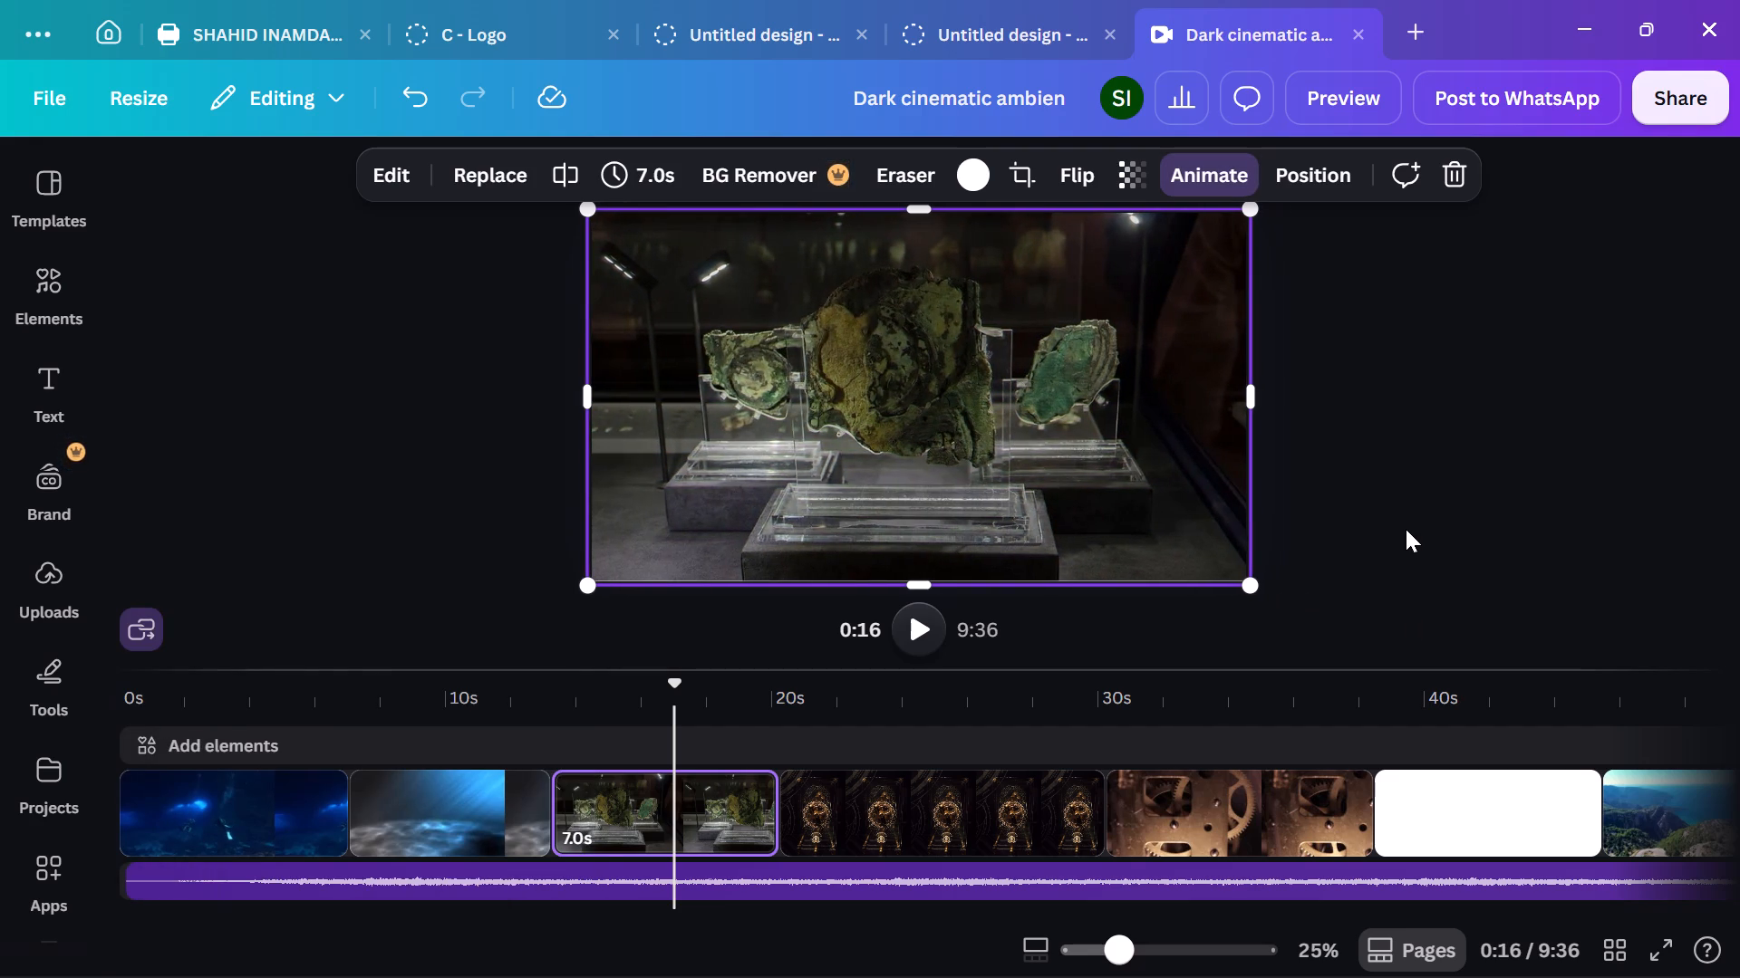
# Play from the end of the second clip through the third clip to check the entrance animation.
pyautogui.click(530, 858)
pyautogui.click(929, 632)
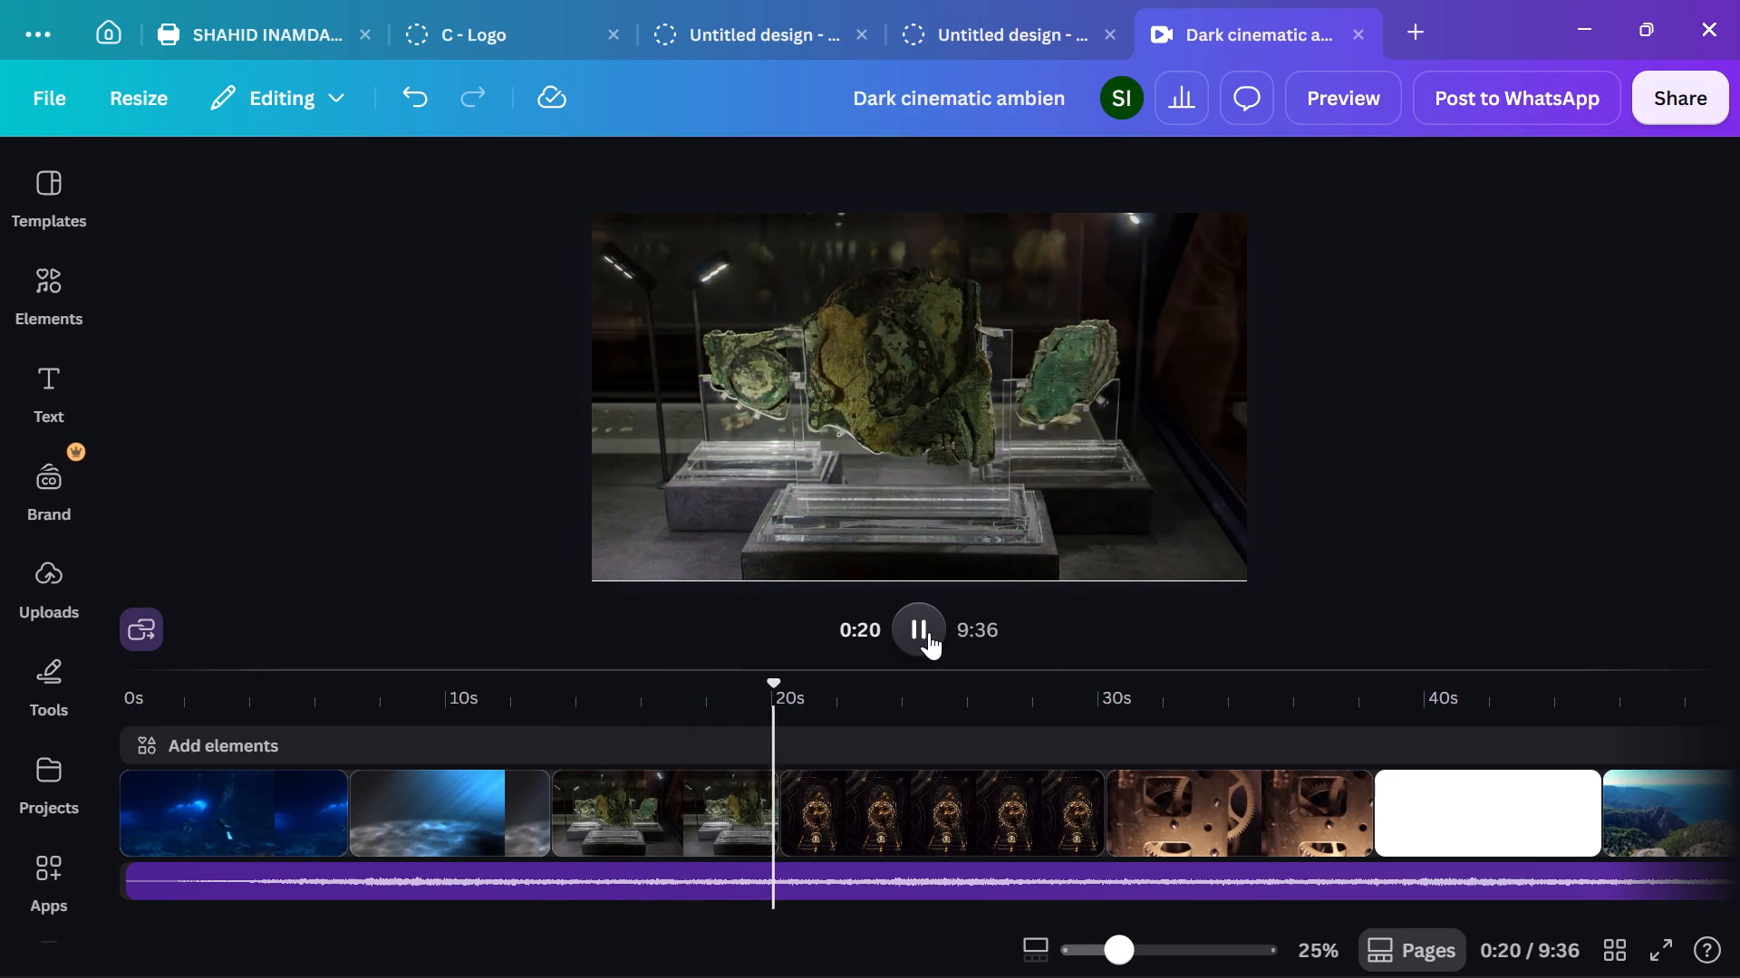
# Apply the Ink animation to the fourth clip, the 10-second shot of the golden dial.
pyautogui.click(946, 804)
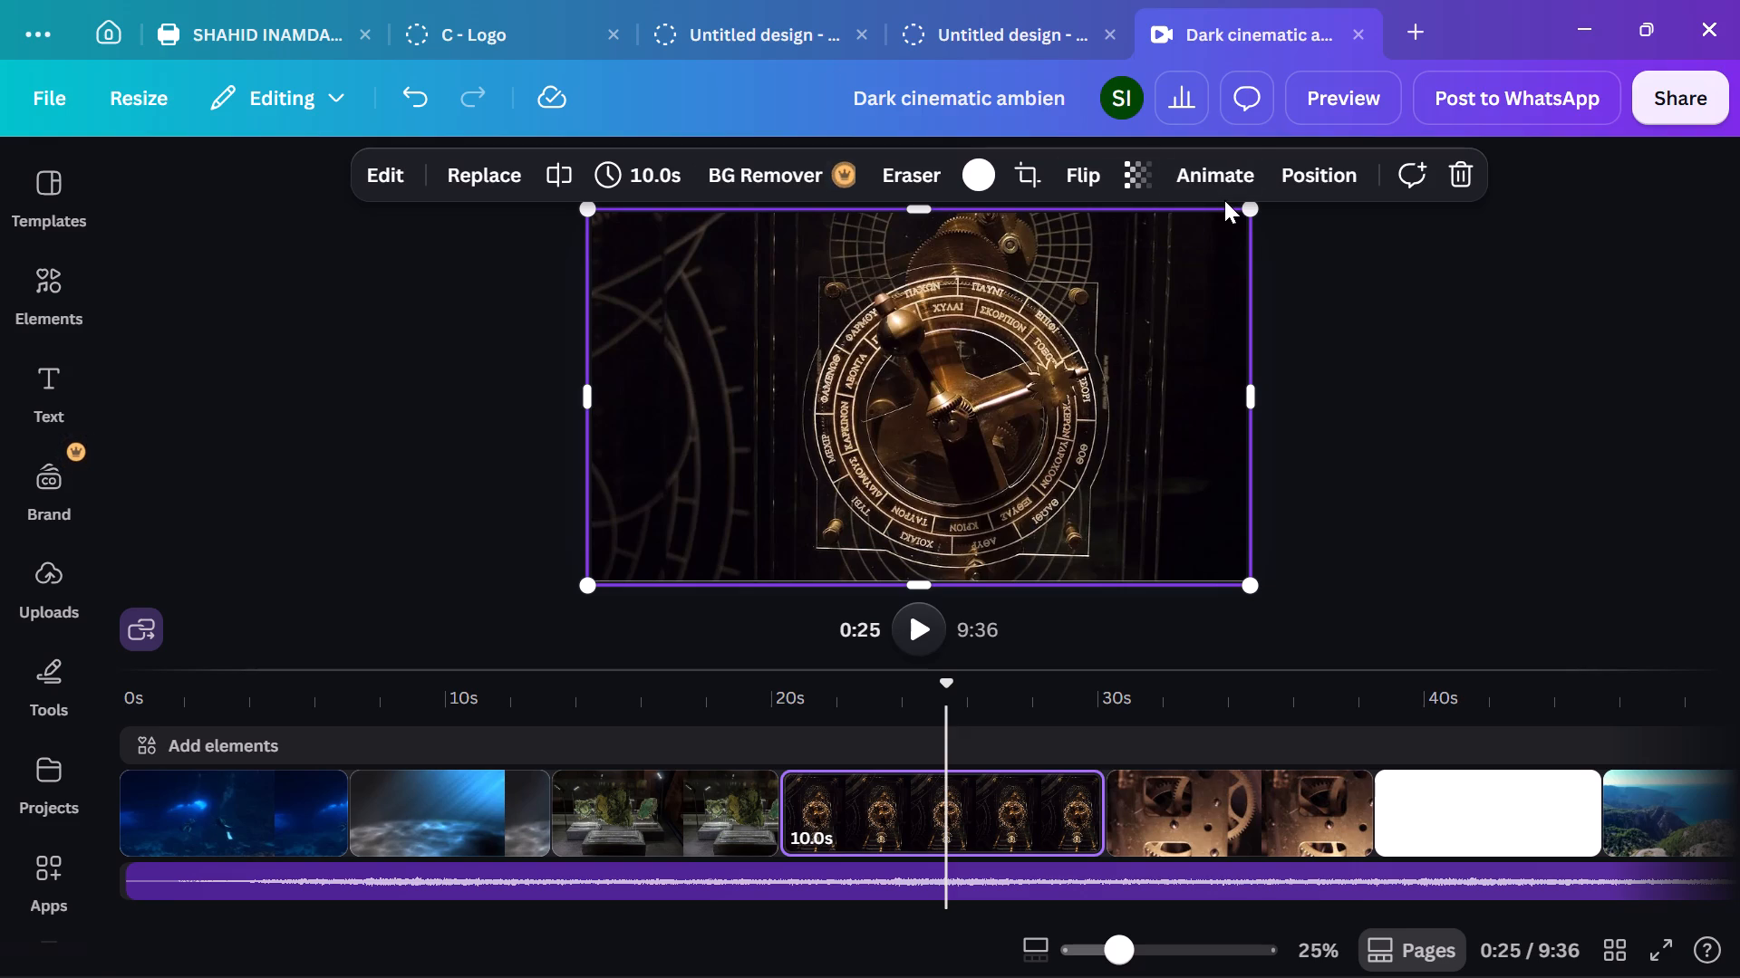
pyautogui.click(1198, 175)
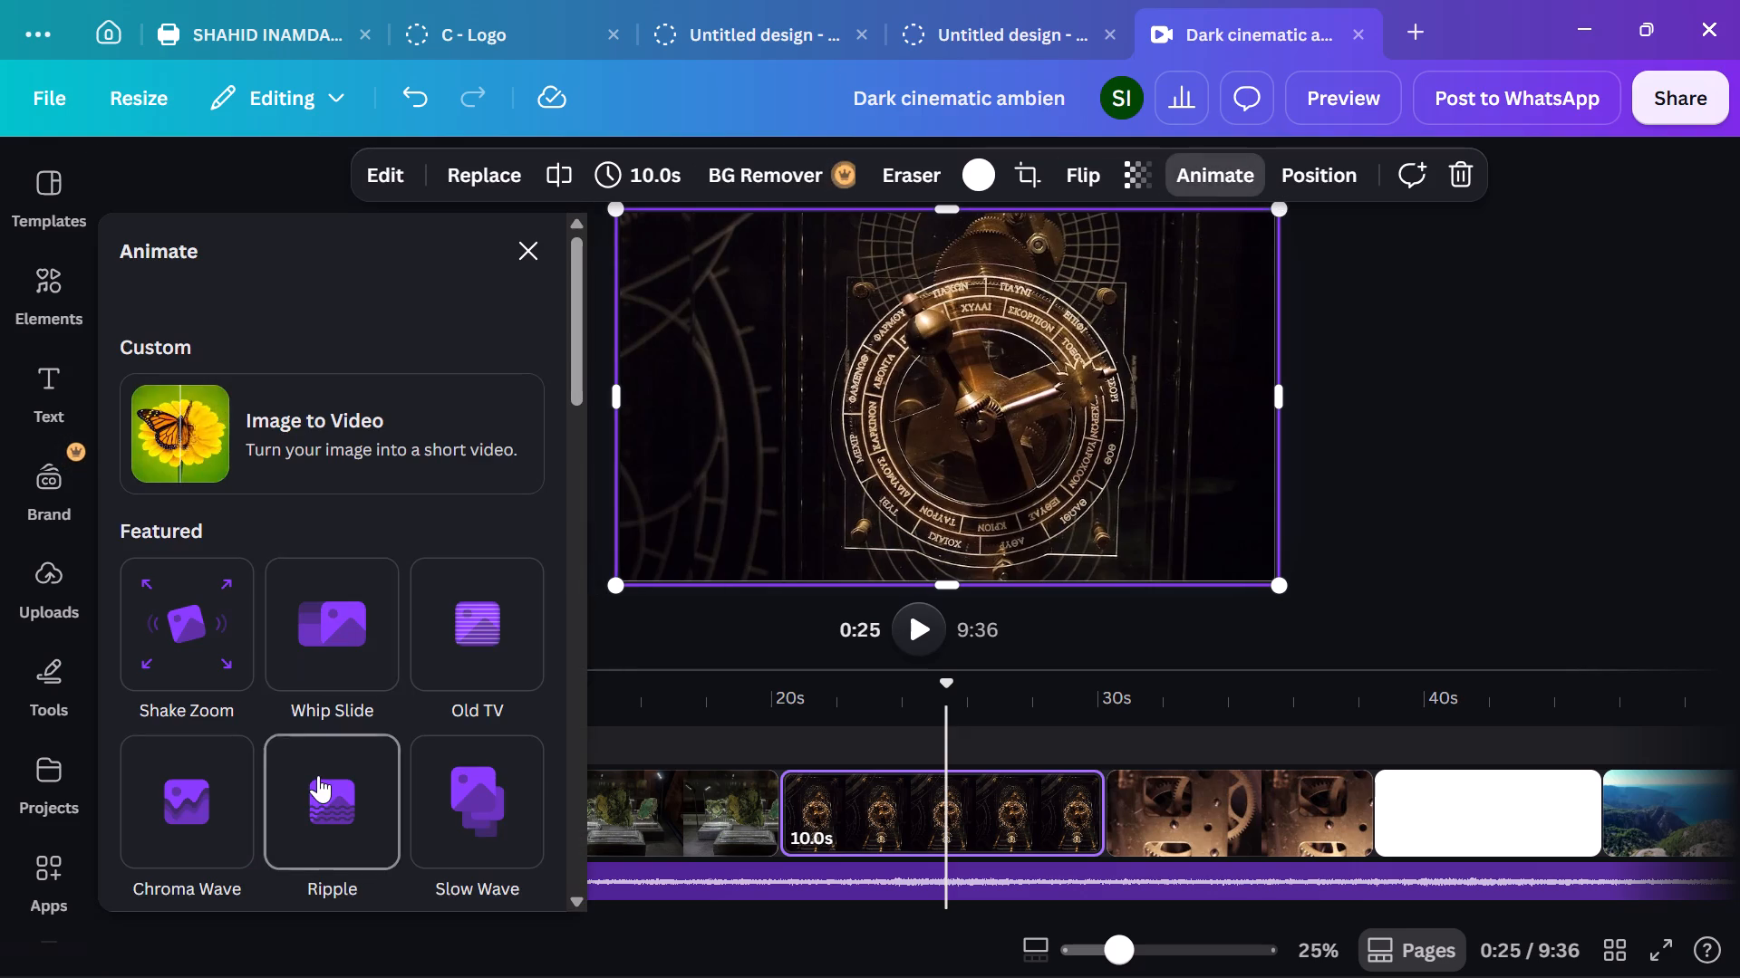
pyautogui.scroll(-3, 318, 775)
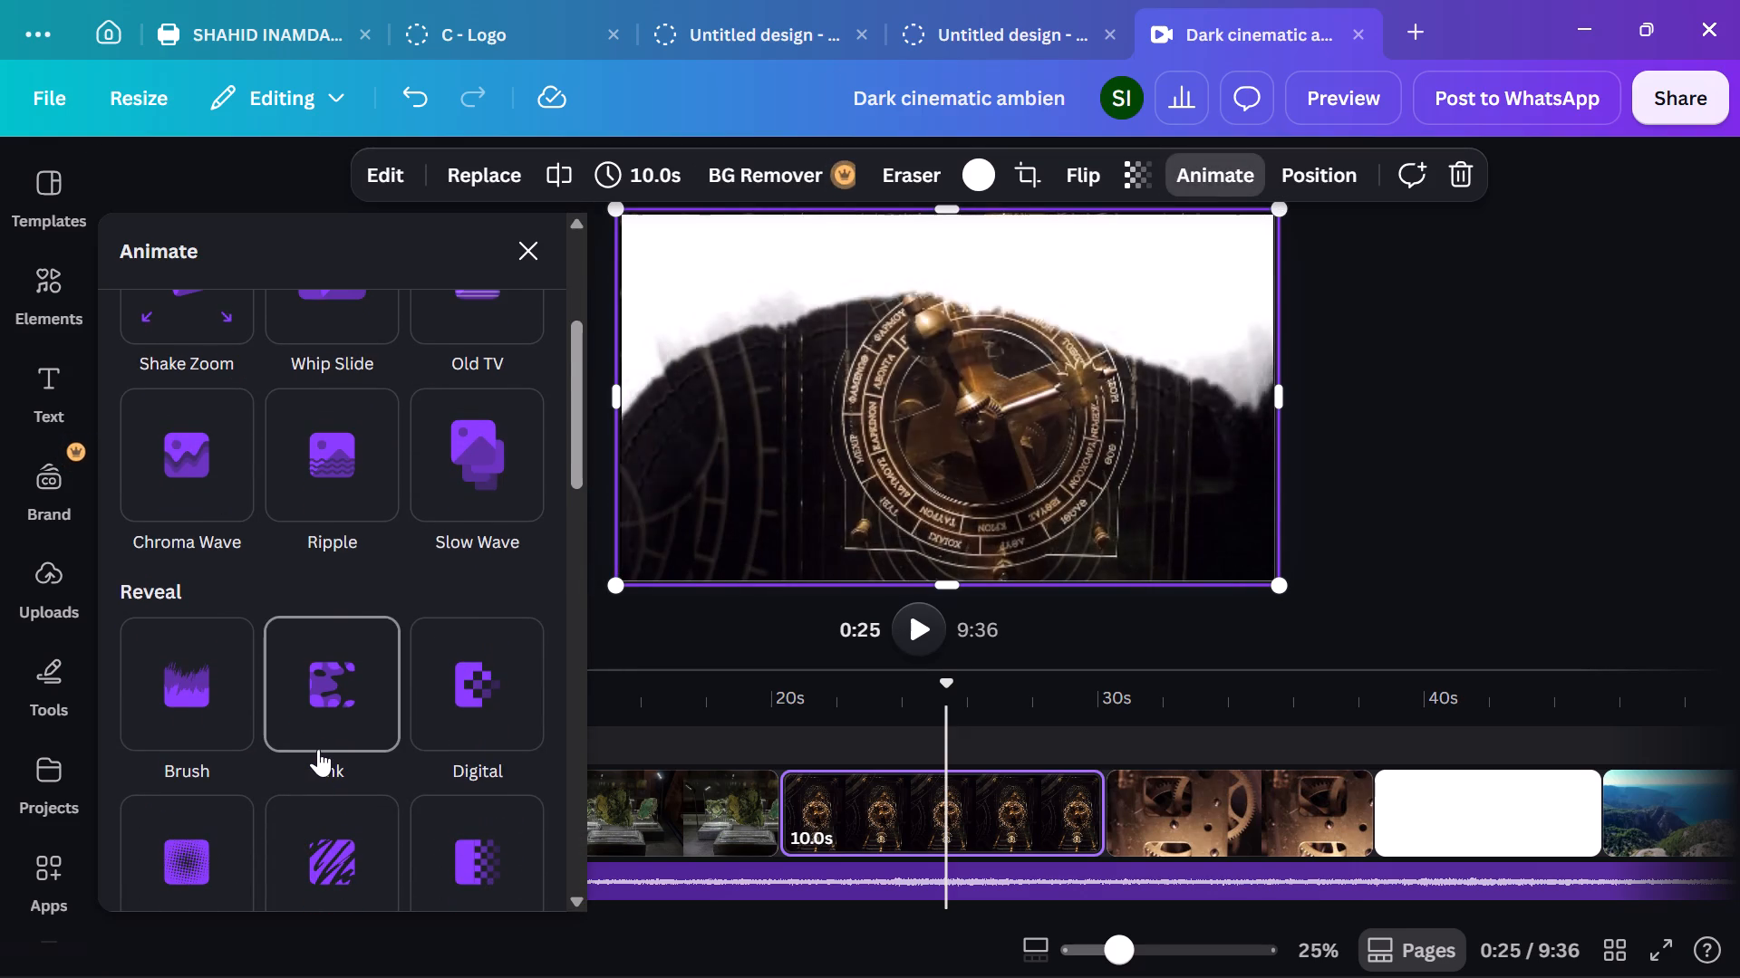
pyautogui.click(317, 748)
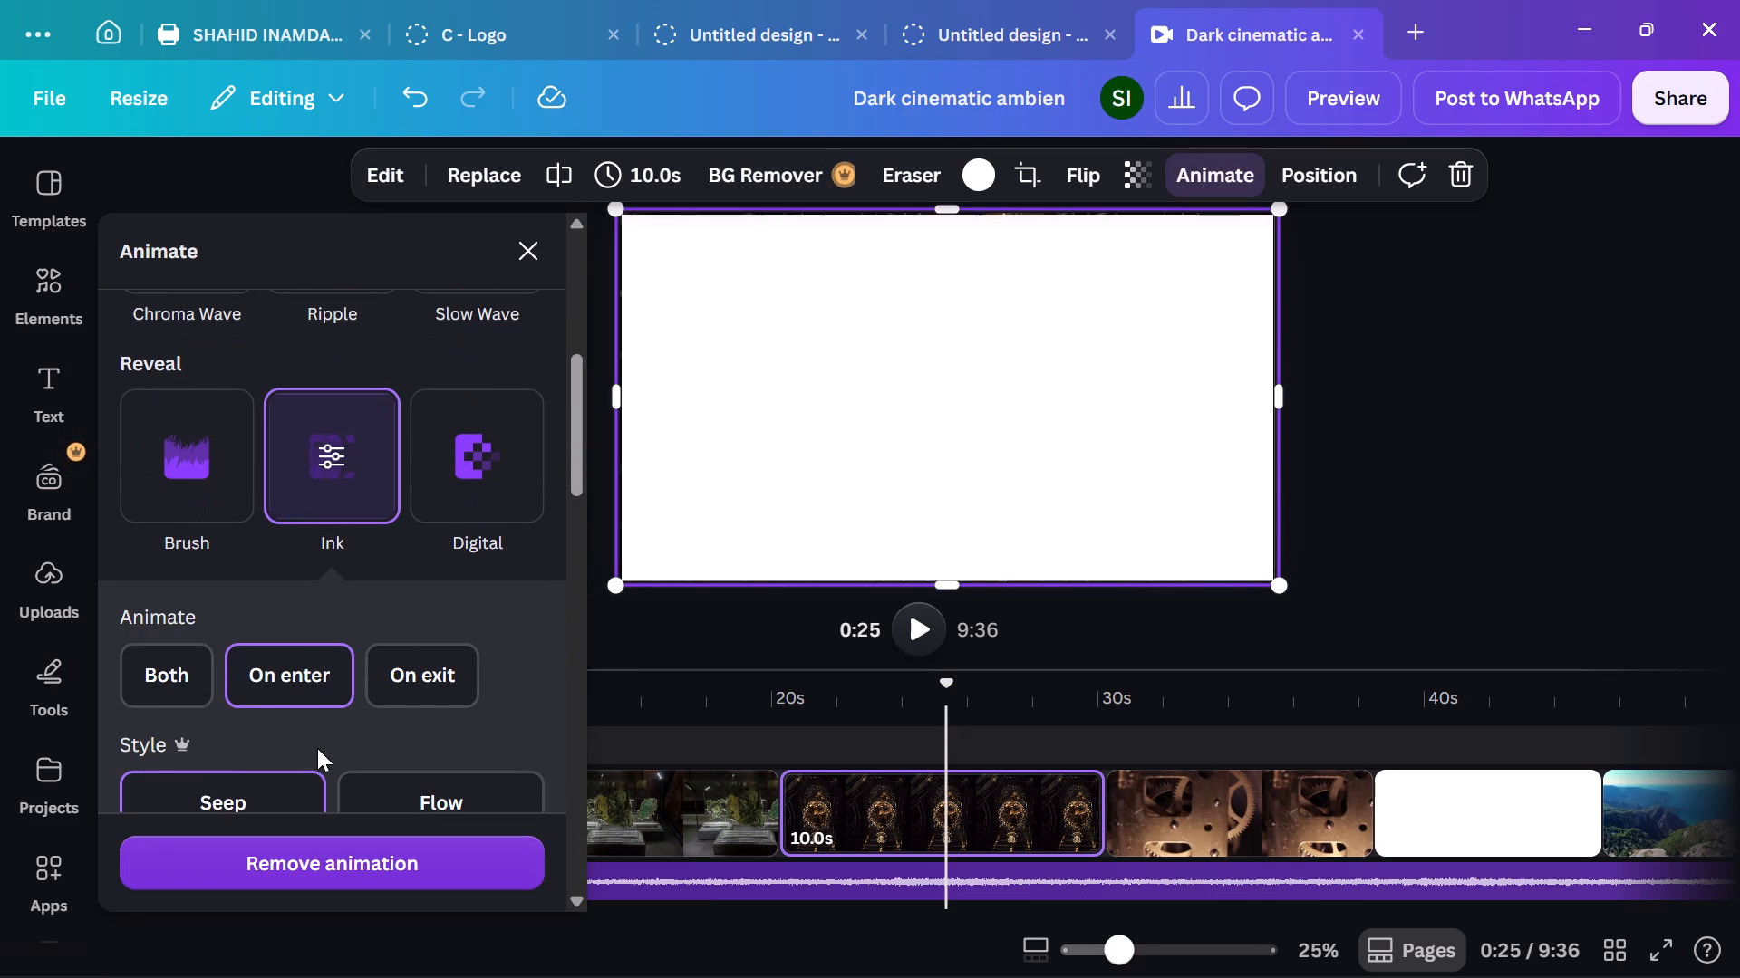
# Preview the Flow, Bloom, Splotch and Seep styles of the fourth clip's Ink entrance, and set the style to Flow.
pyautogui.scroll(-1, 216, 724)
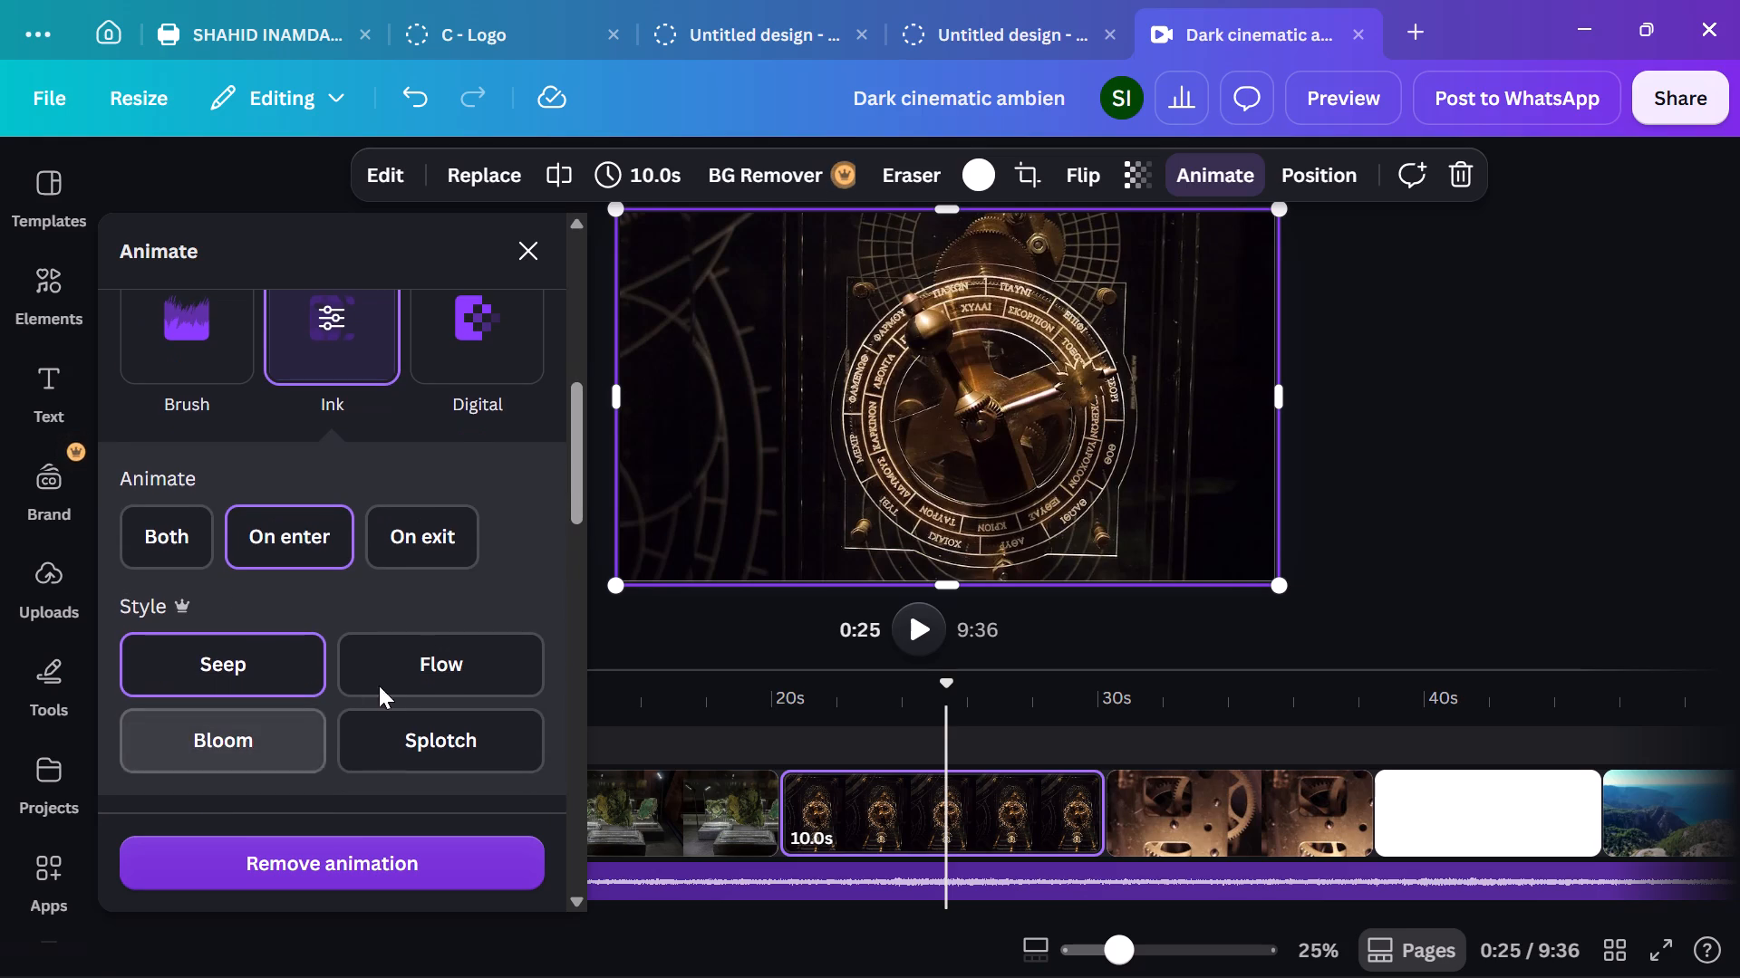
pyautogui.click(390, 686)
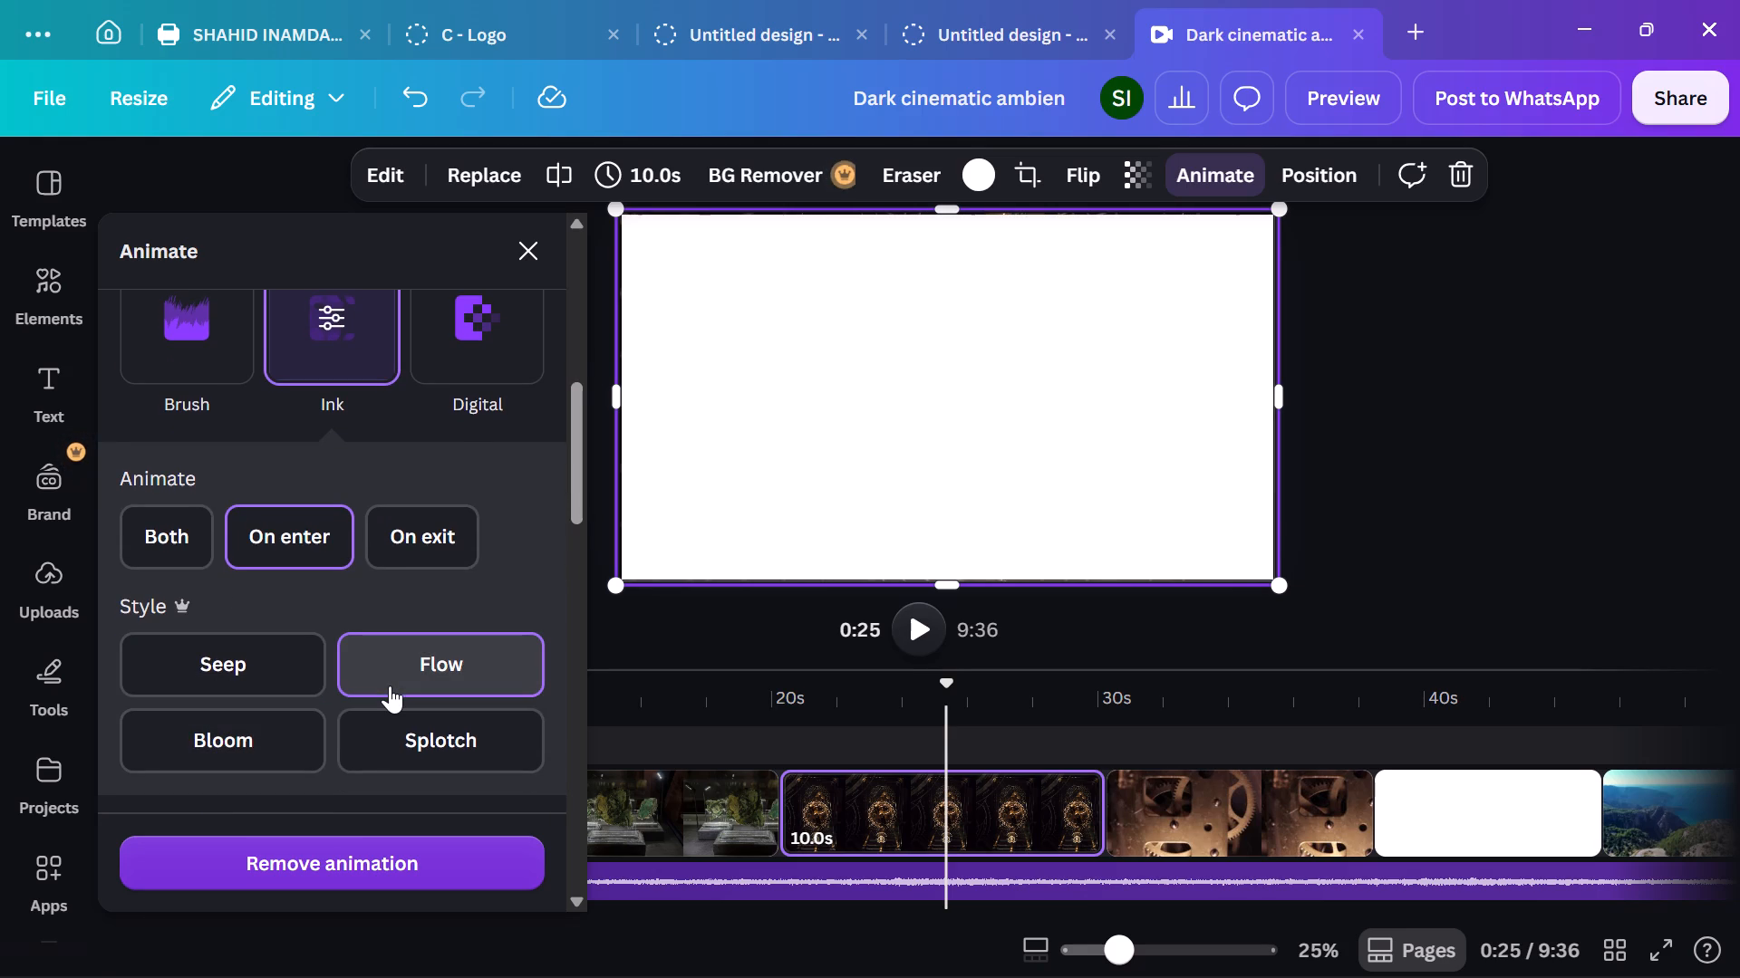
pyautogui.click(390, 686)
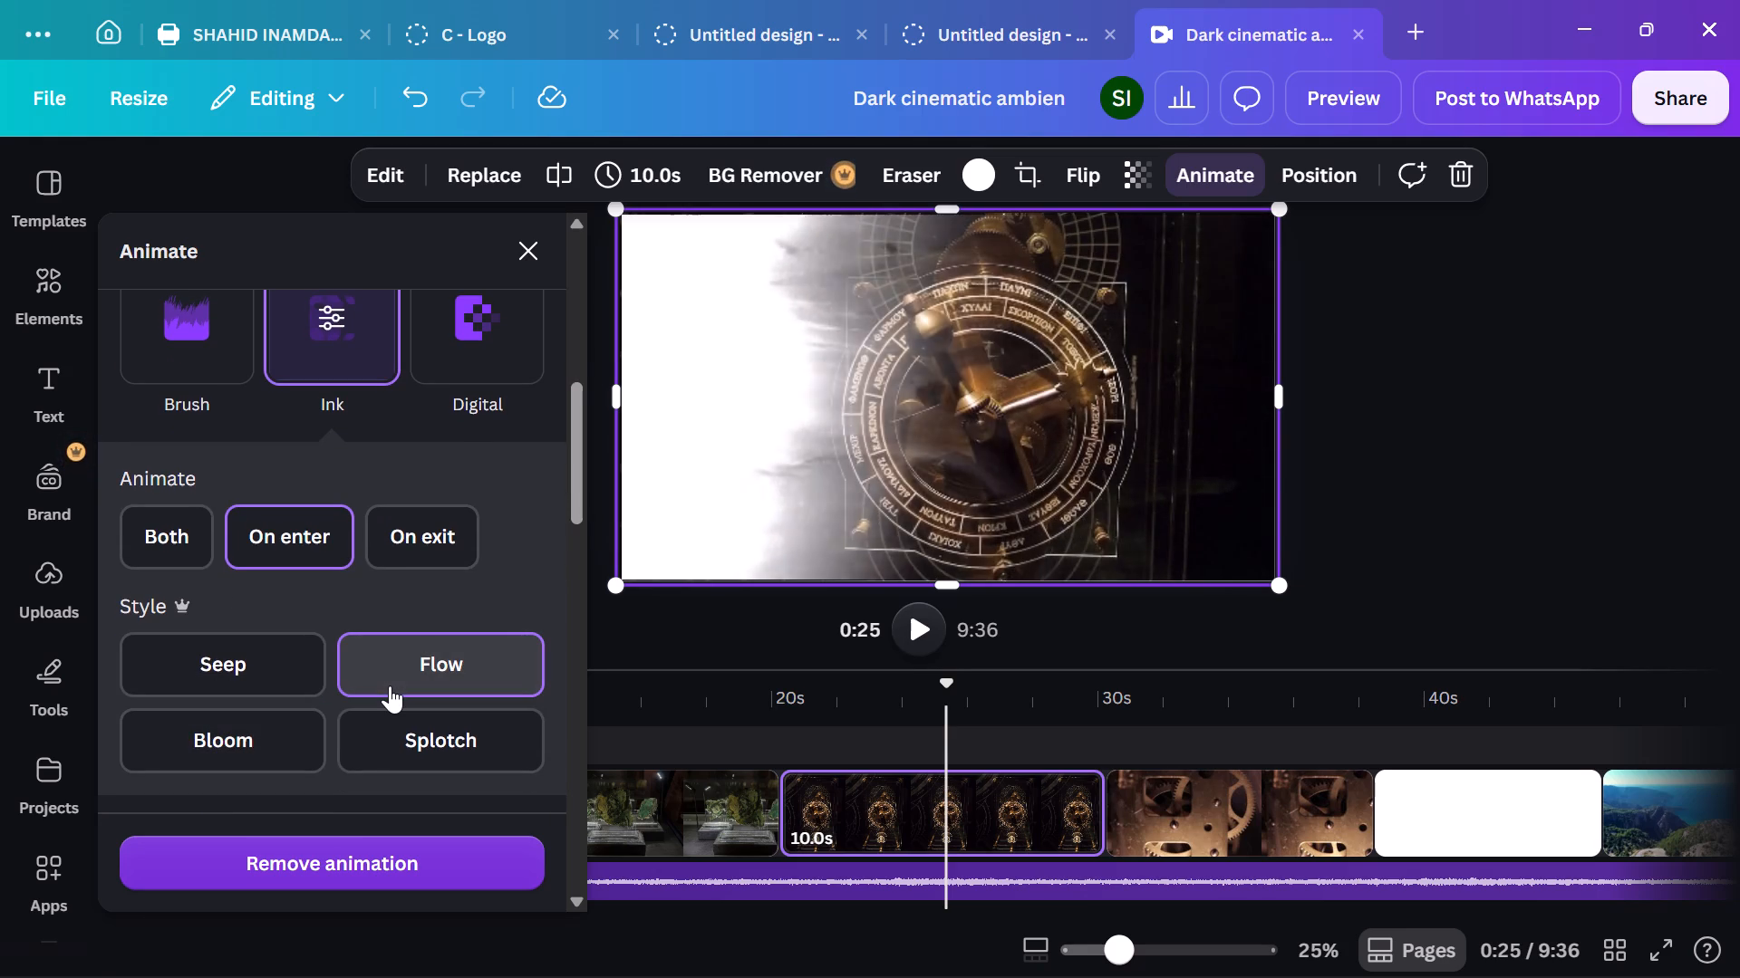
pyautogui.click(252, 746)
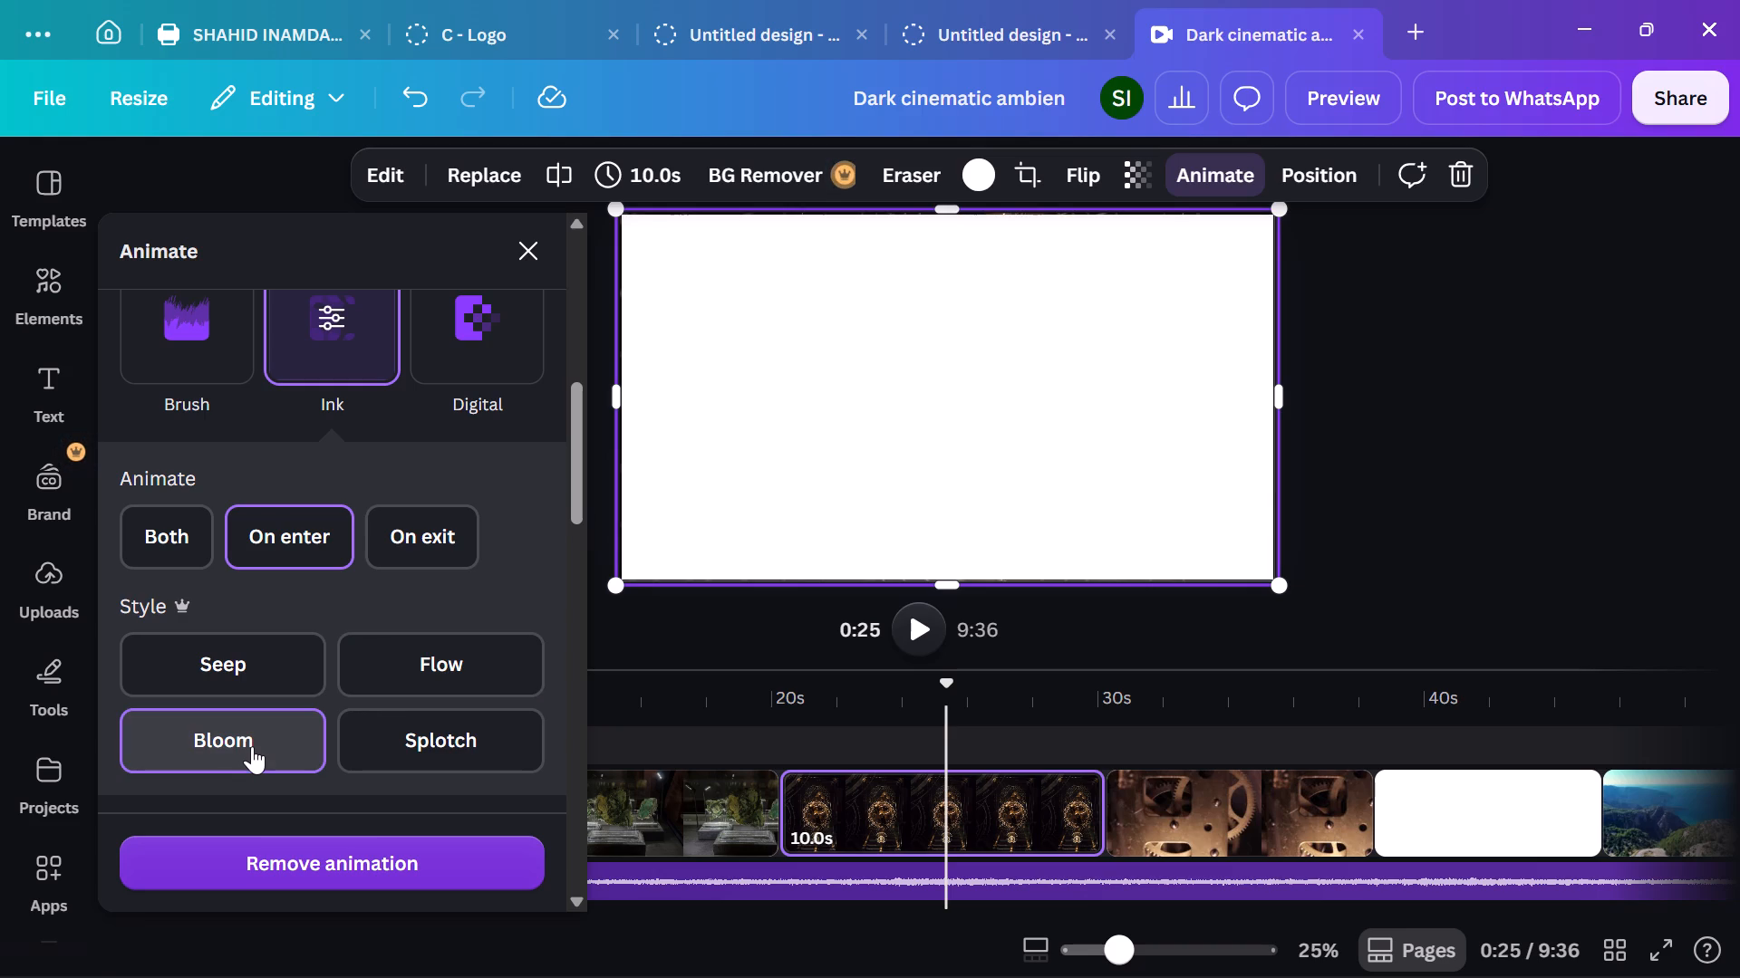
pyautogui.click(252, 746)
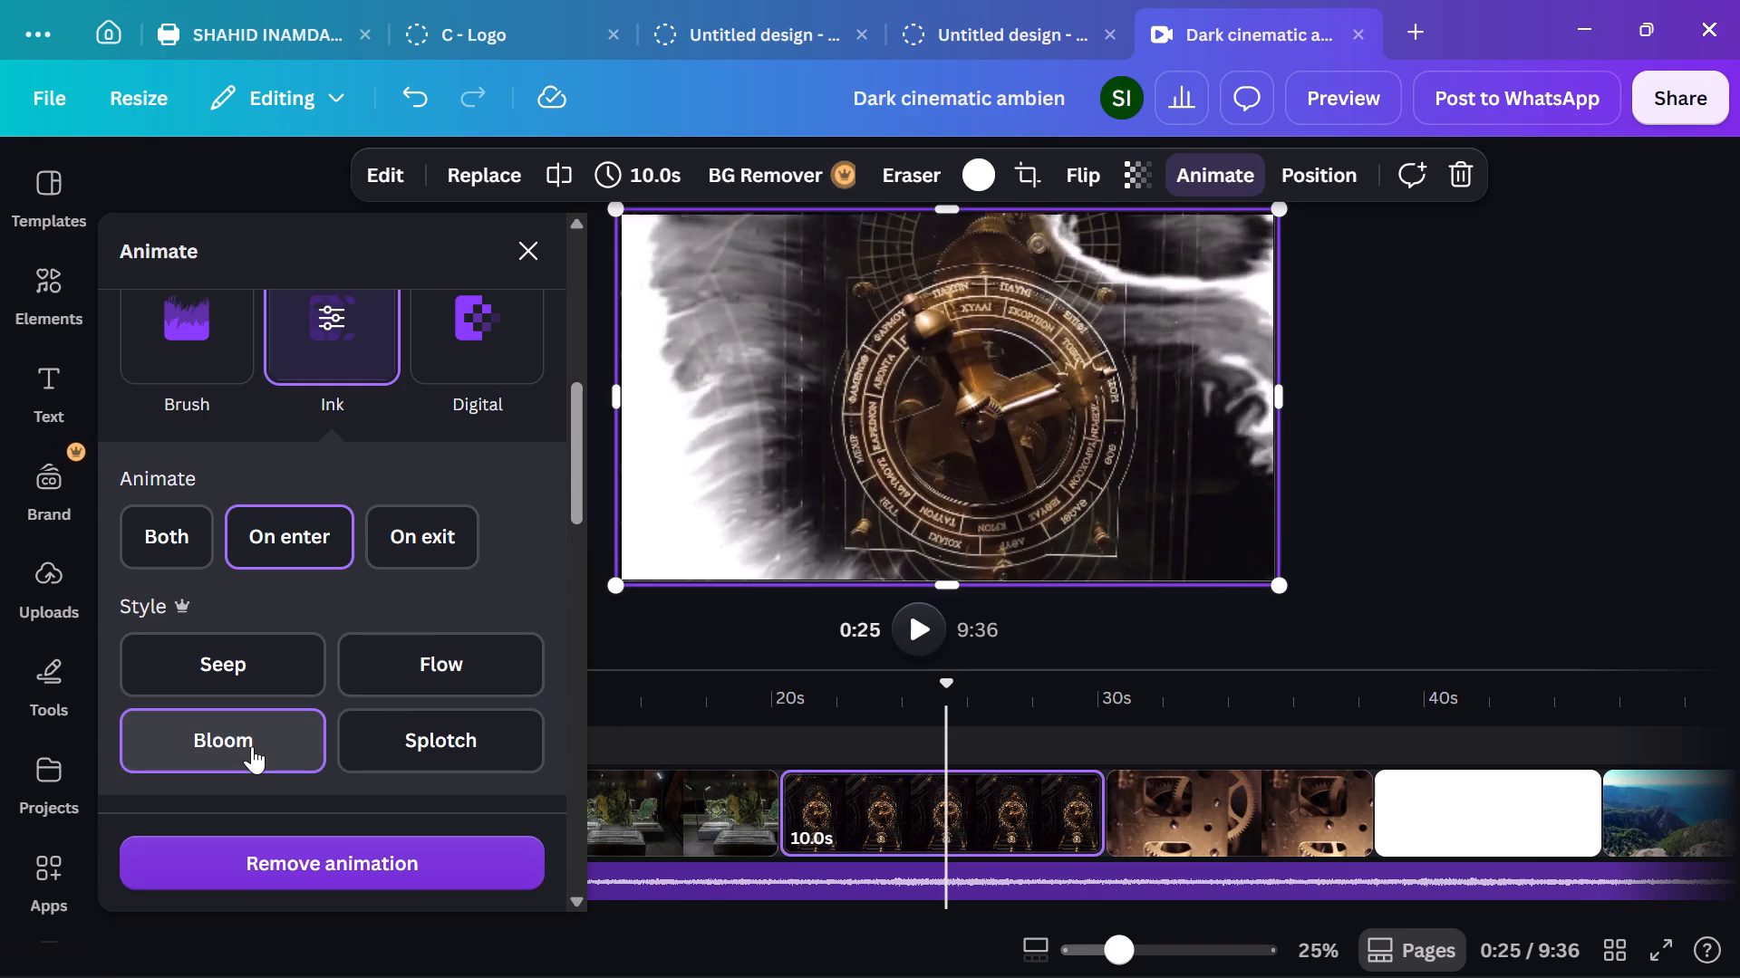
pyautogui.click(424, 745)
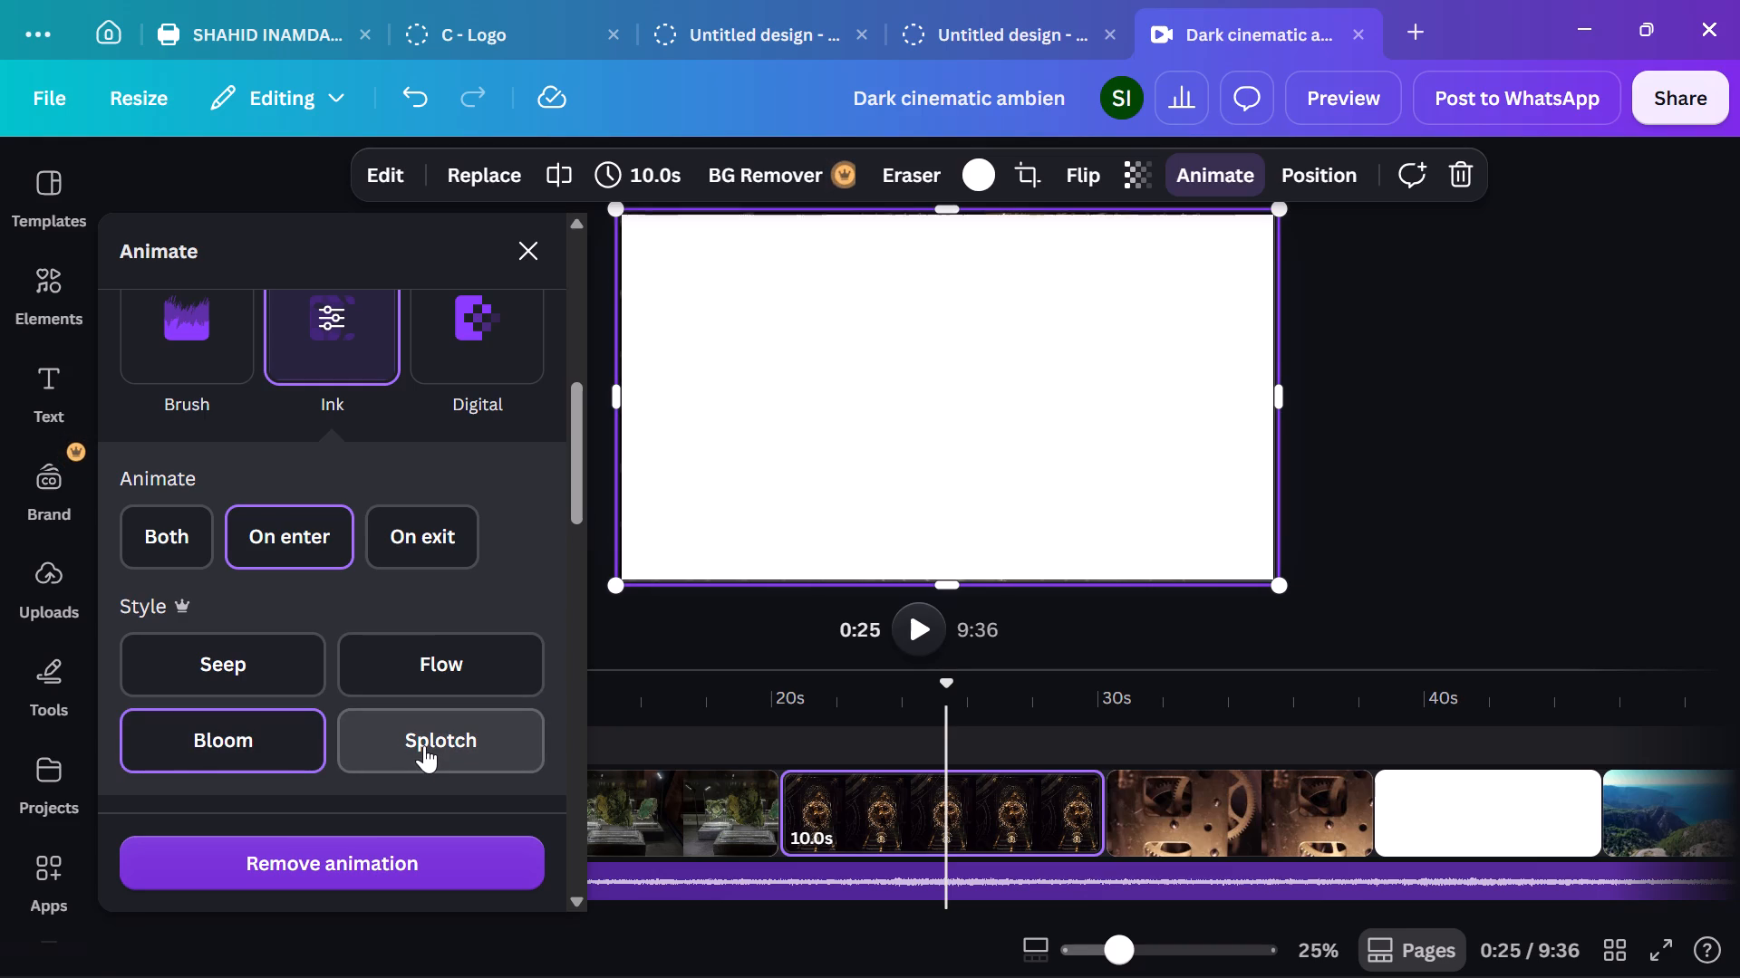
pyautogui.click(424, 745)
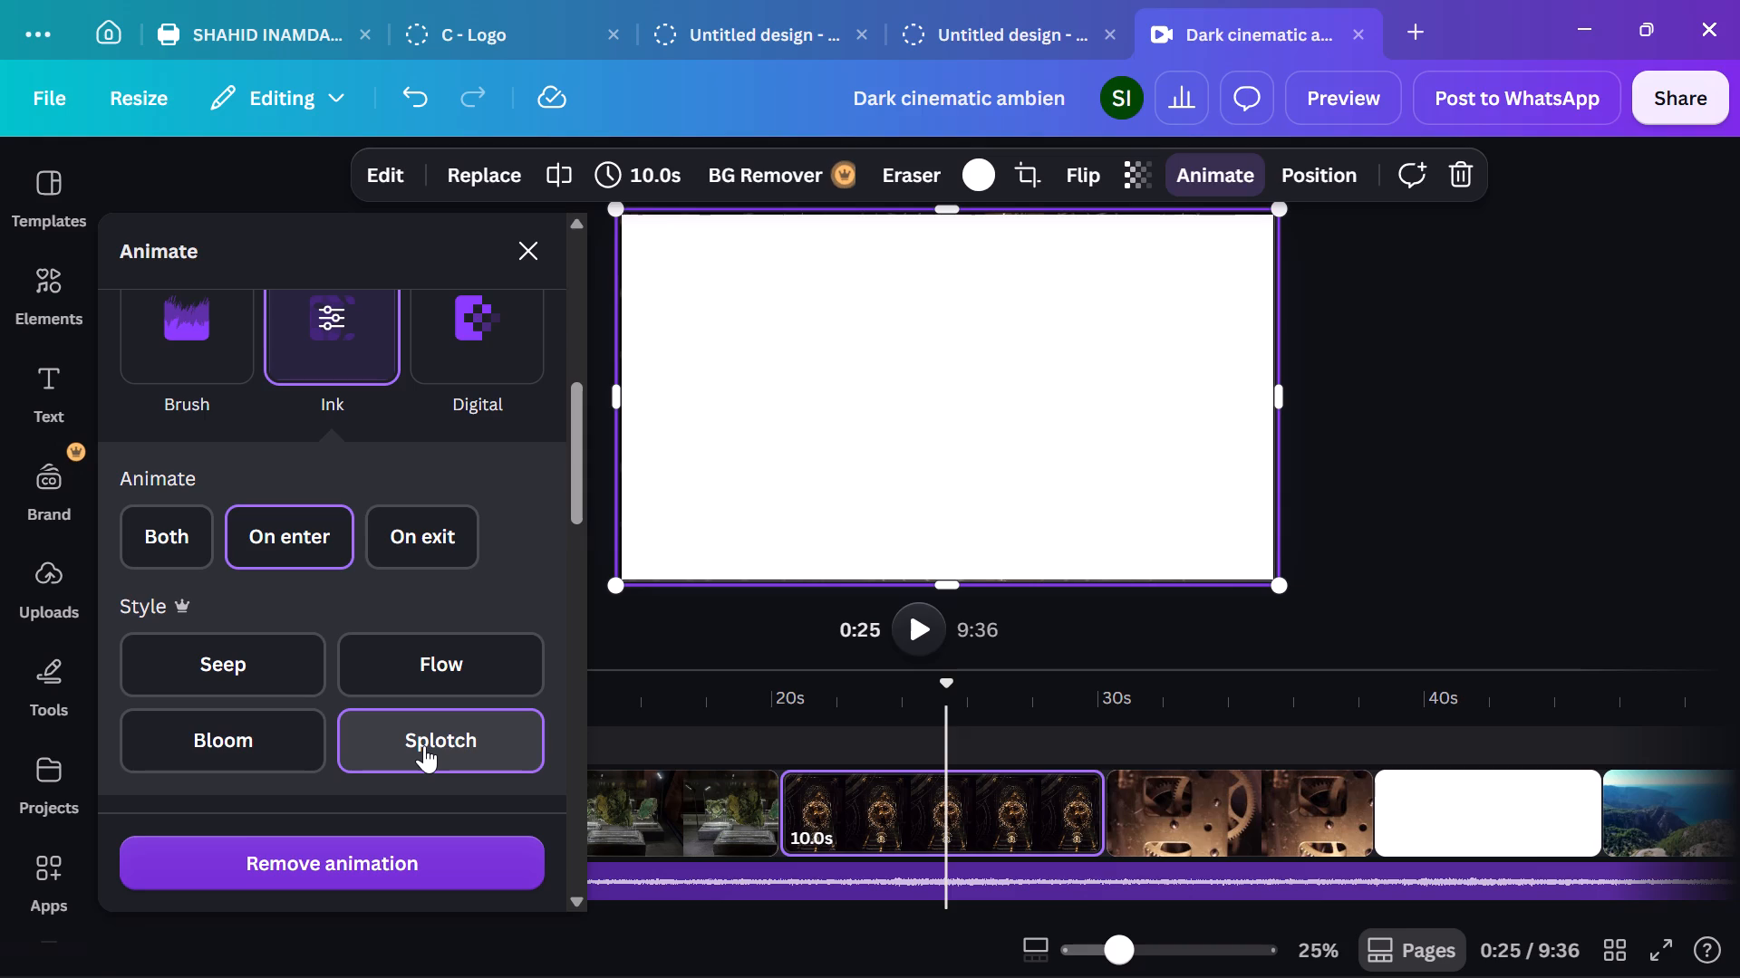
pyautogui.click(424, 745)
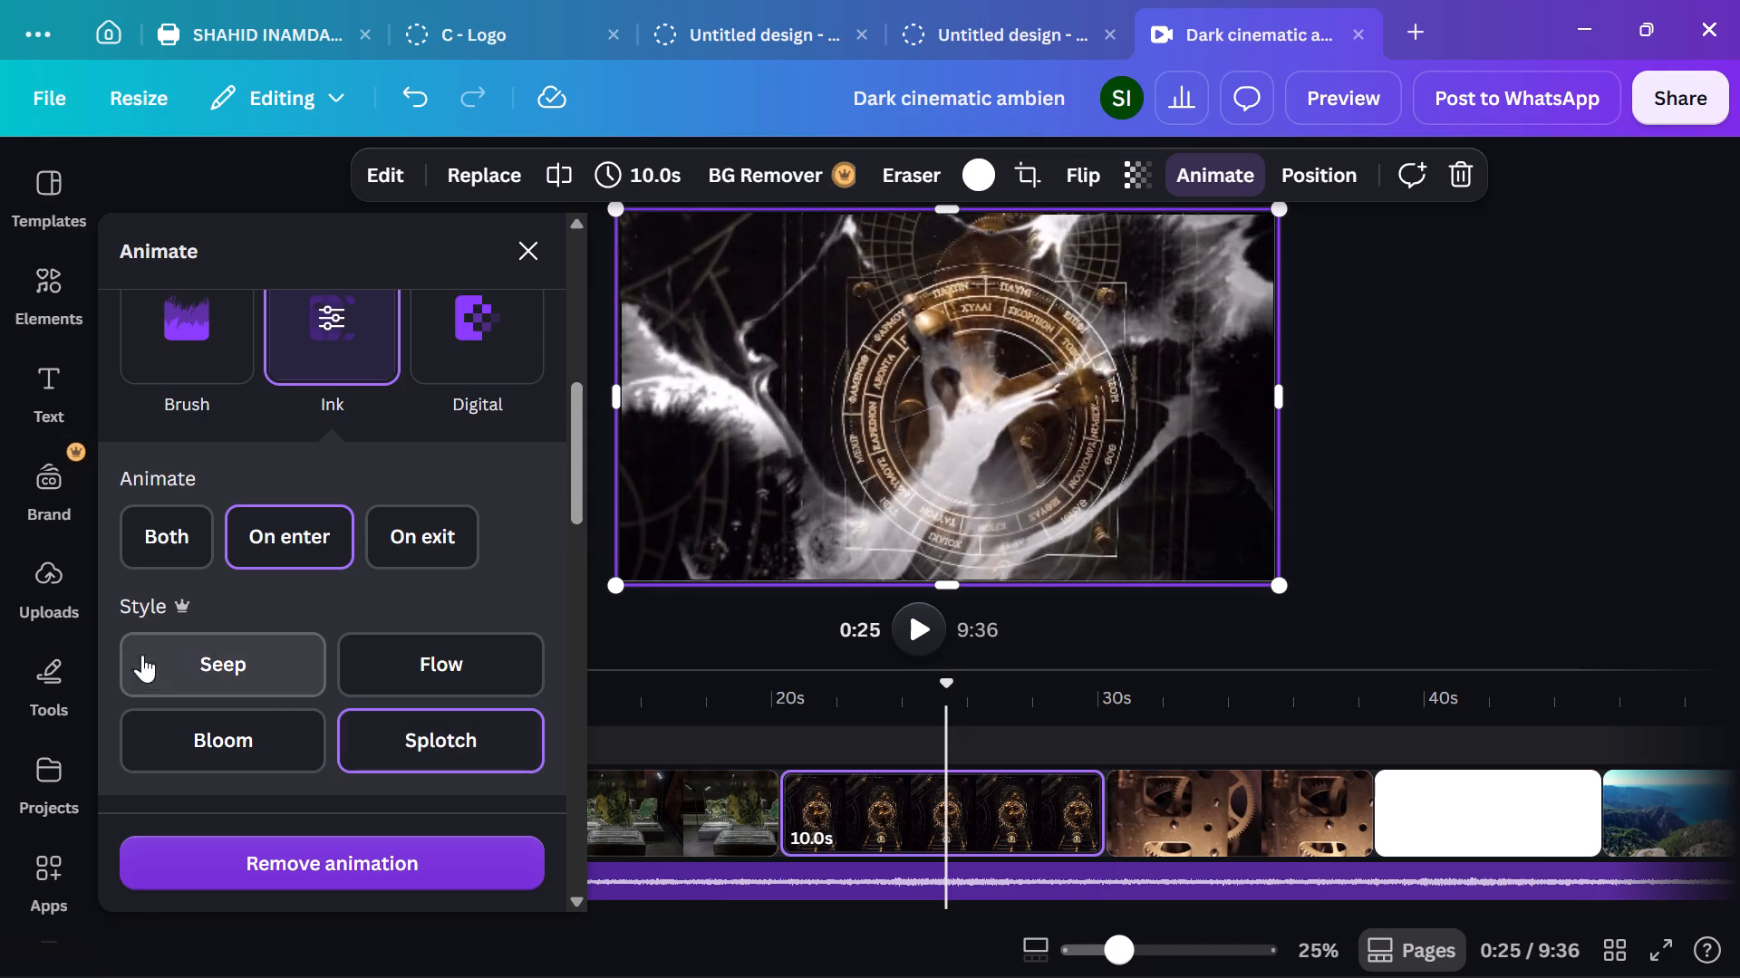
pyautogui.click(197, 657)
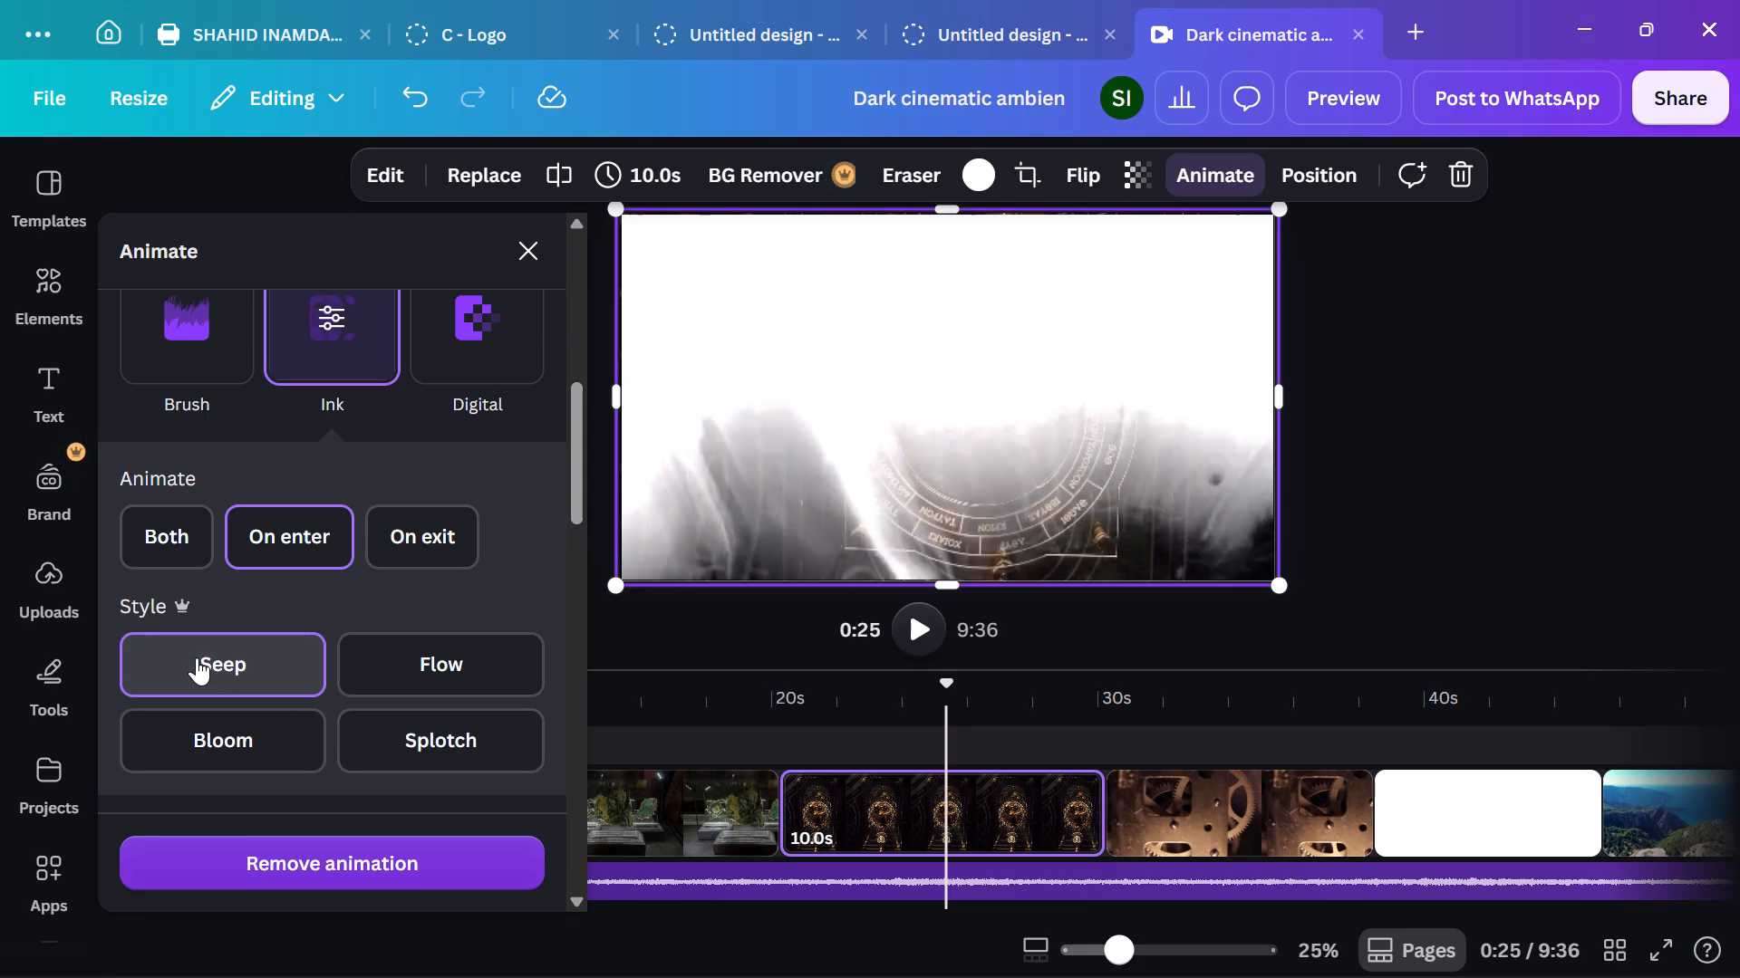
pyautogui.click(386, 656)
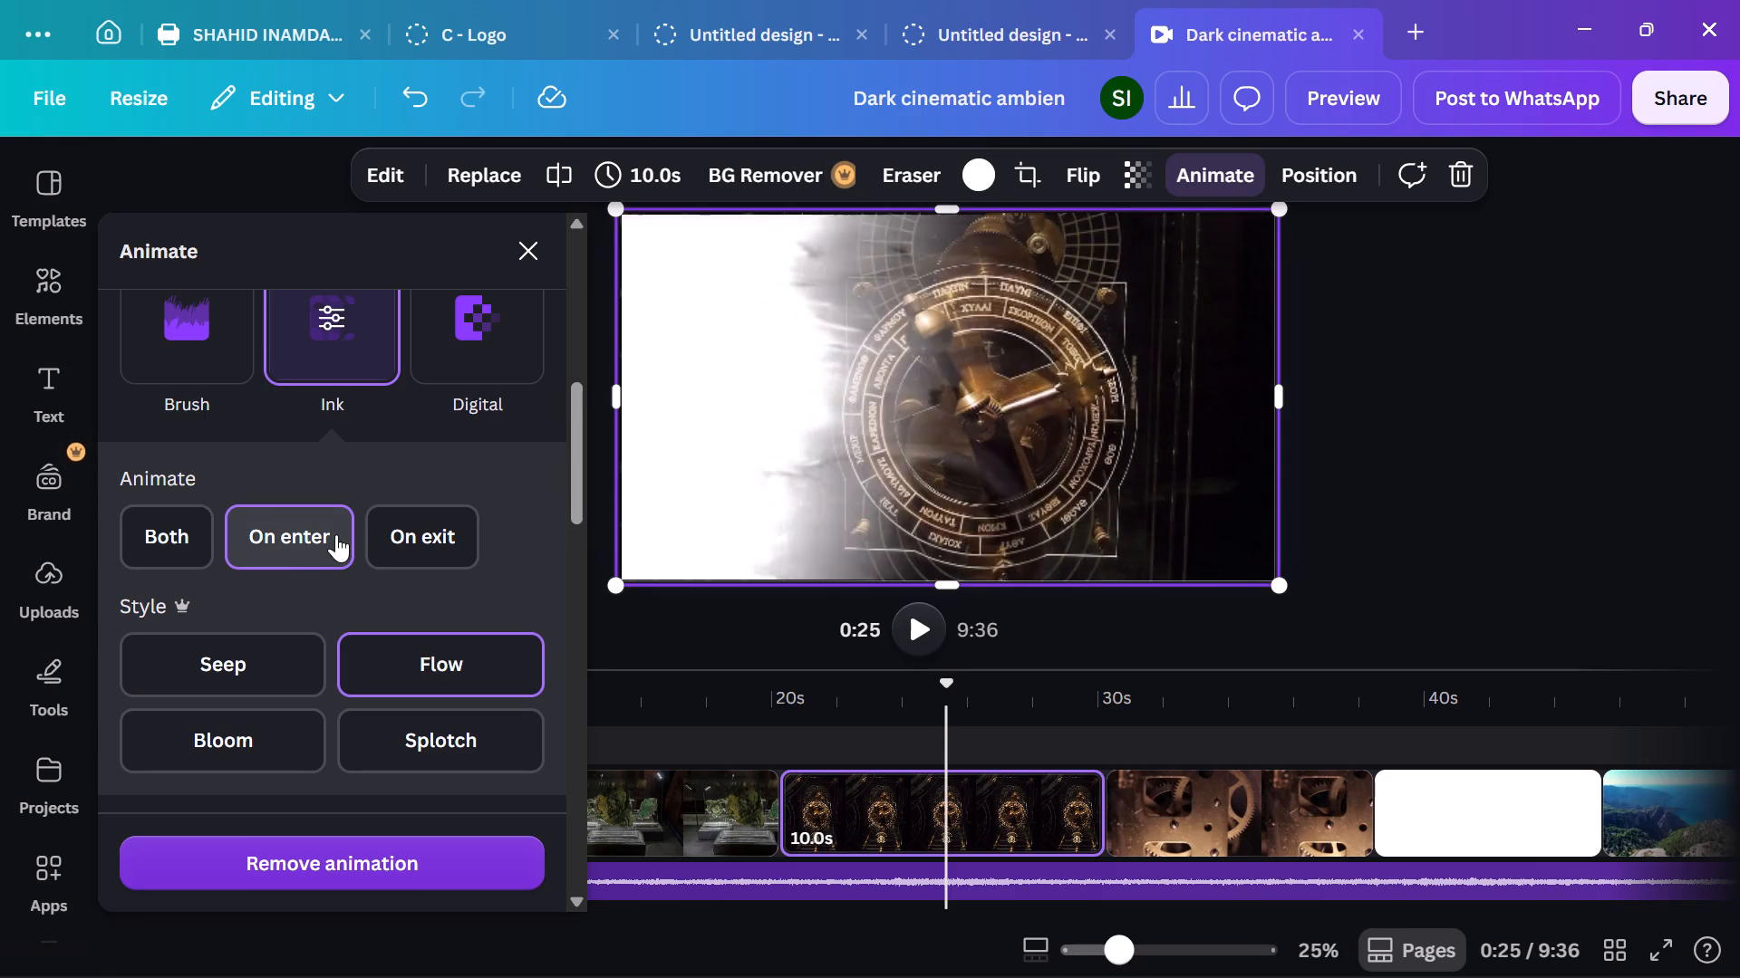
pyautogui.click(1346, 485)
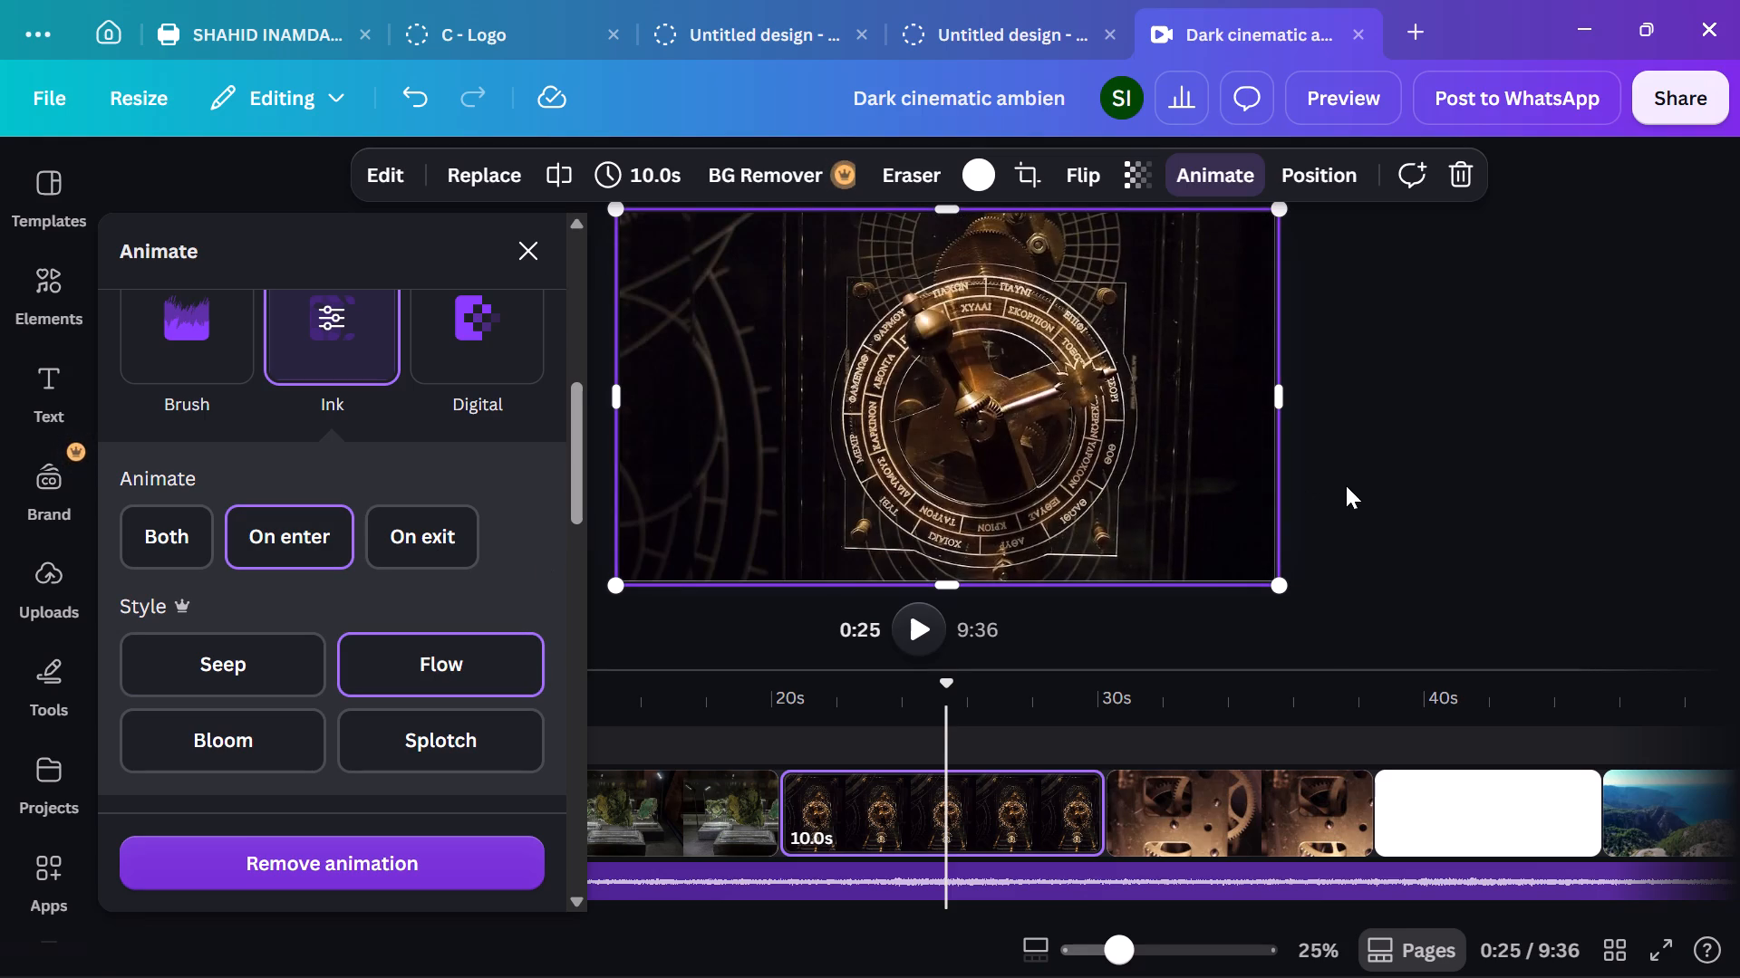
# Play the fourth clip from near its start to check the Ink entrance animation.
pyautogui.click(800, 743)
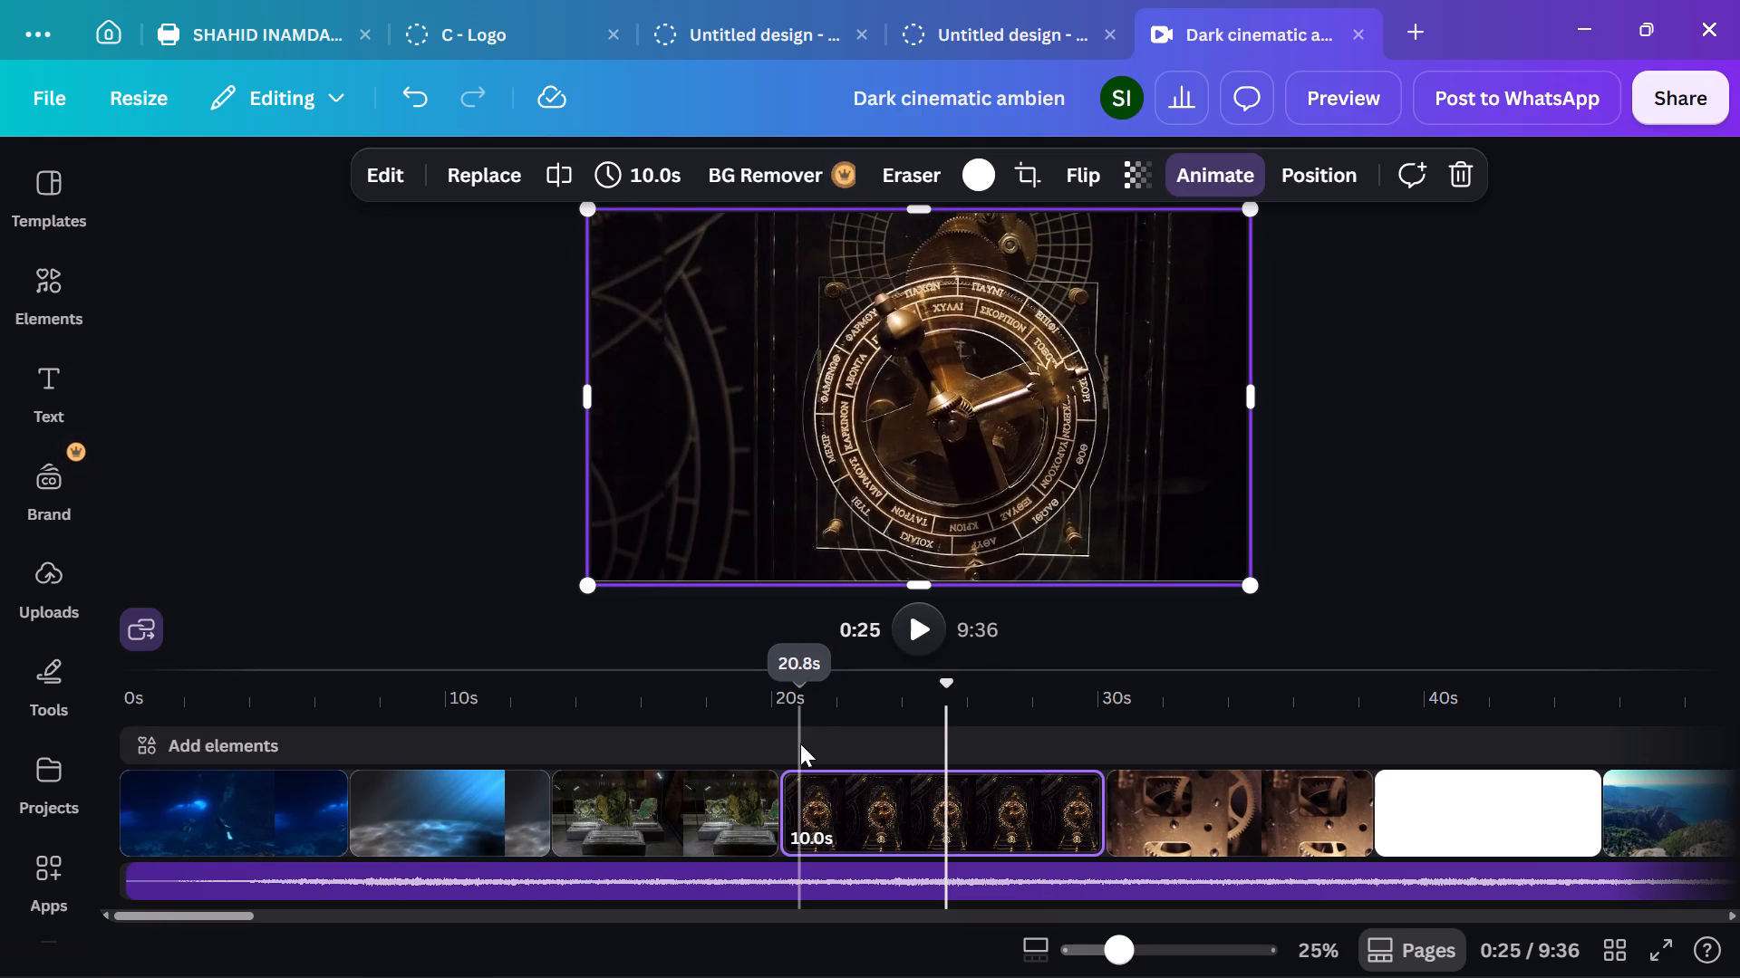
pyautogui.click(927, 629)
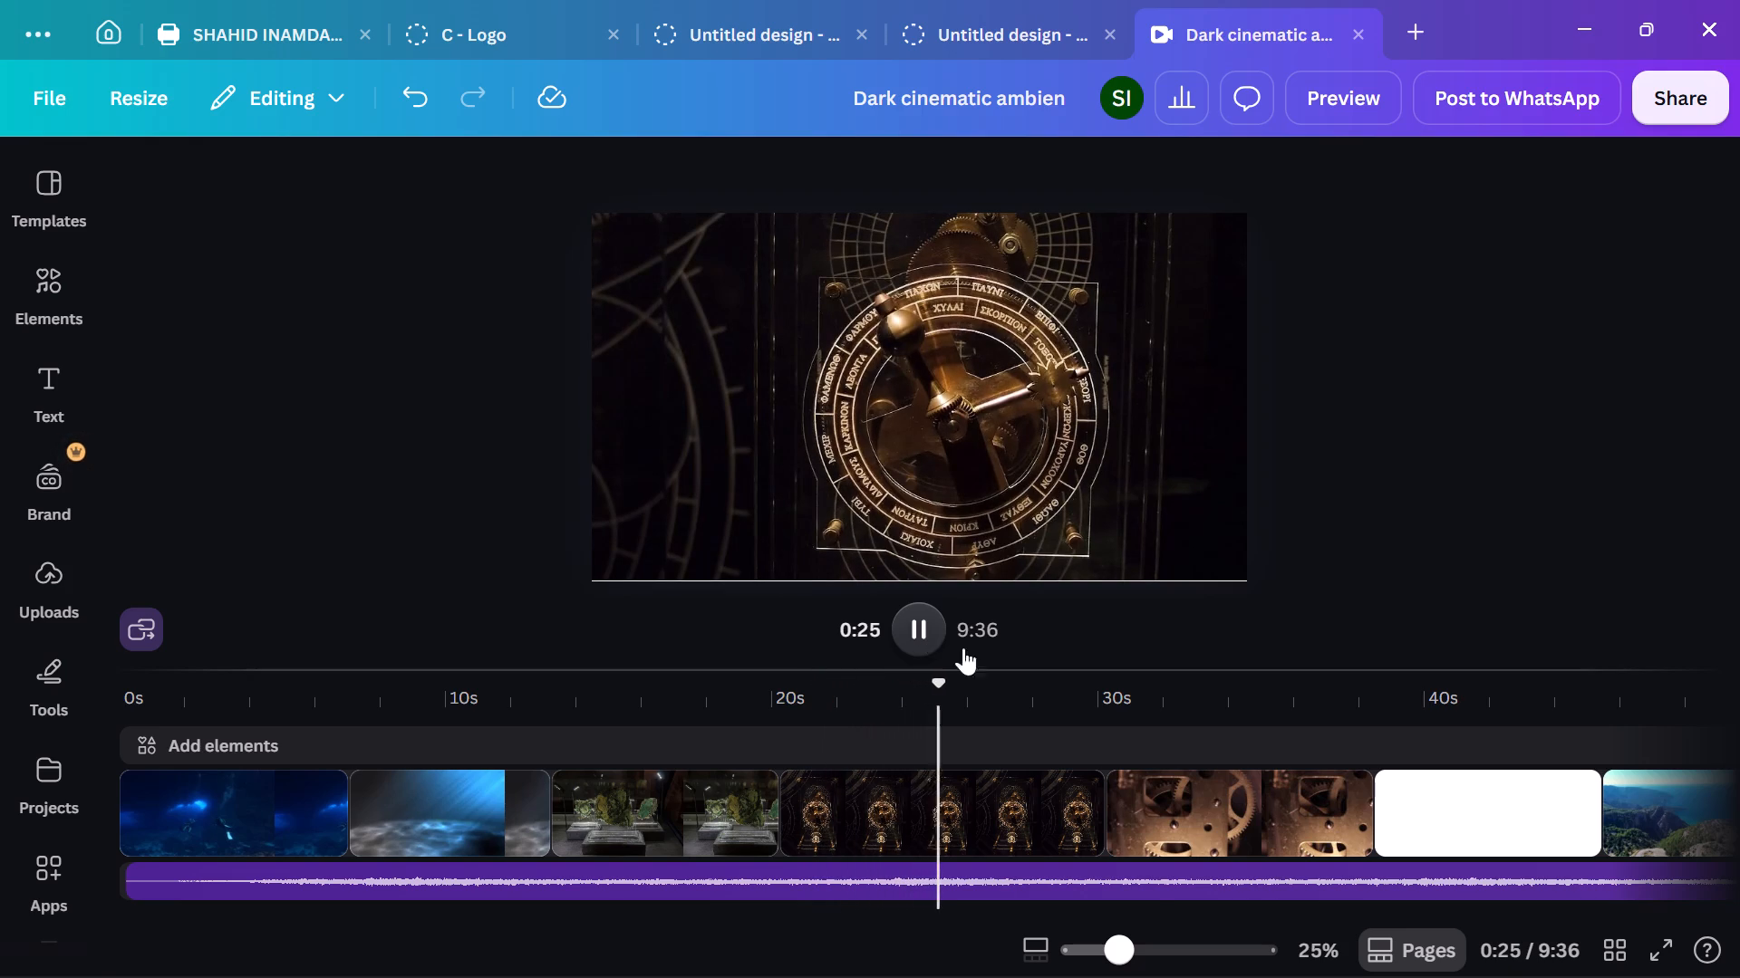
# Play part of the fifth clip, the 8.2-second shot of the clock gears, to review its footage.
pyautogui.click(1160, 826)
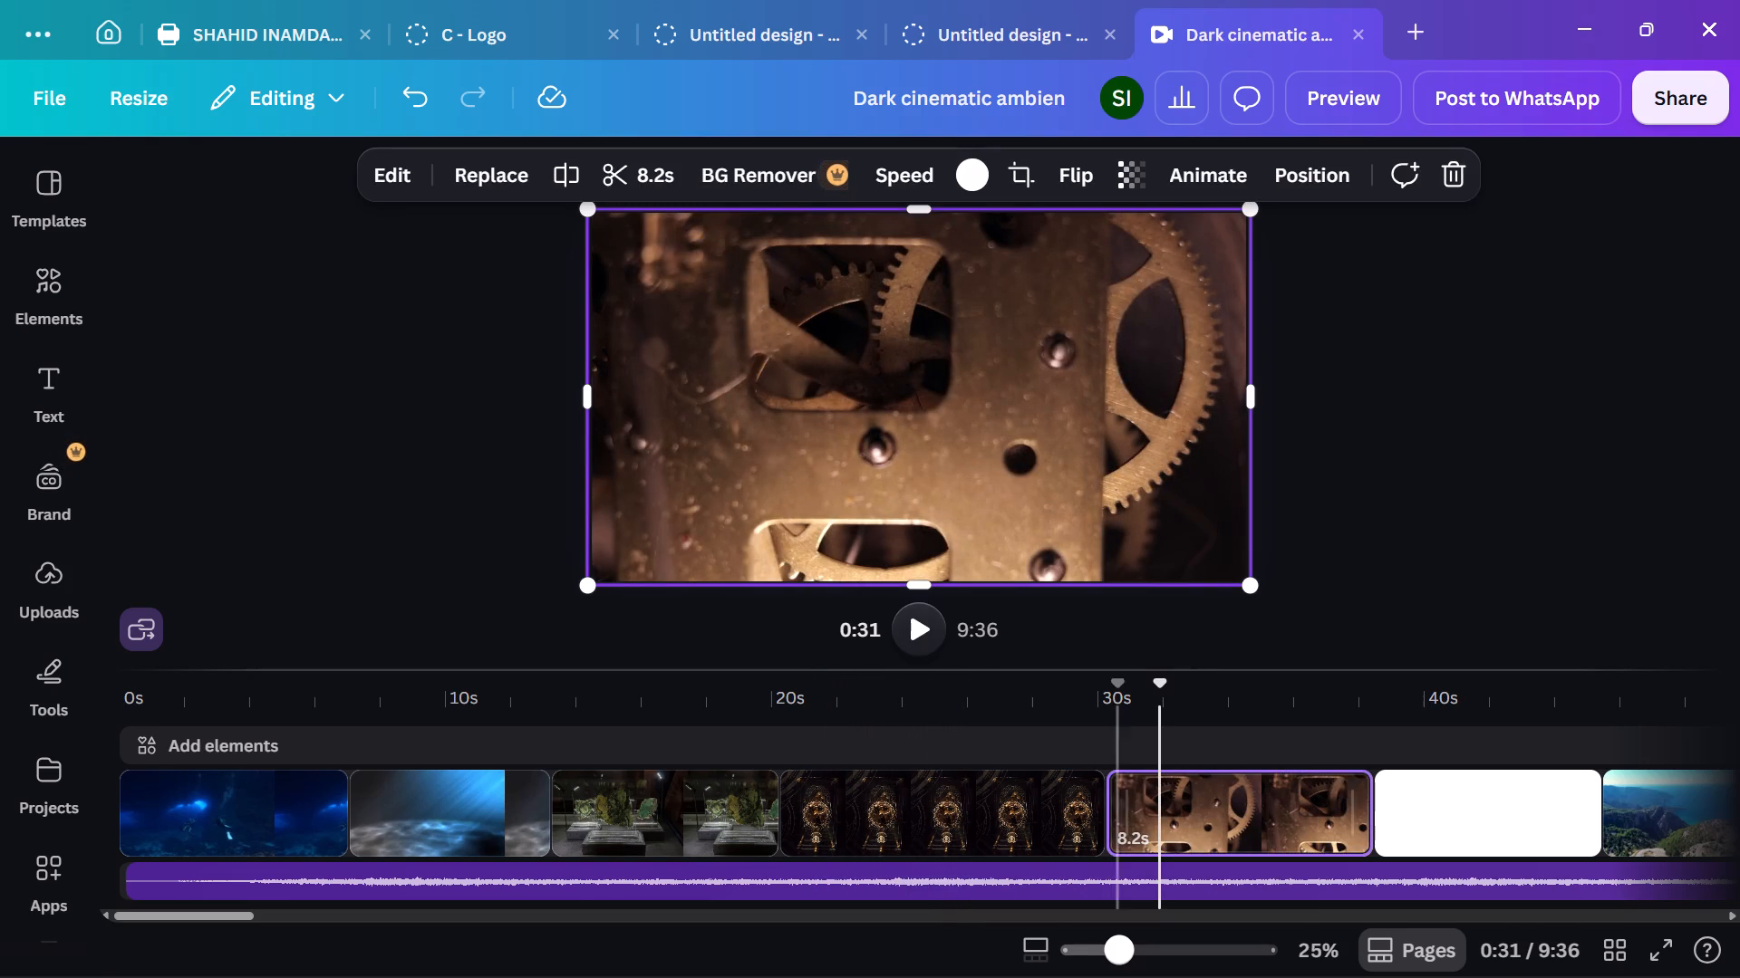
pyautogui.click(927, 634)
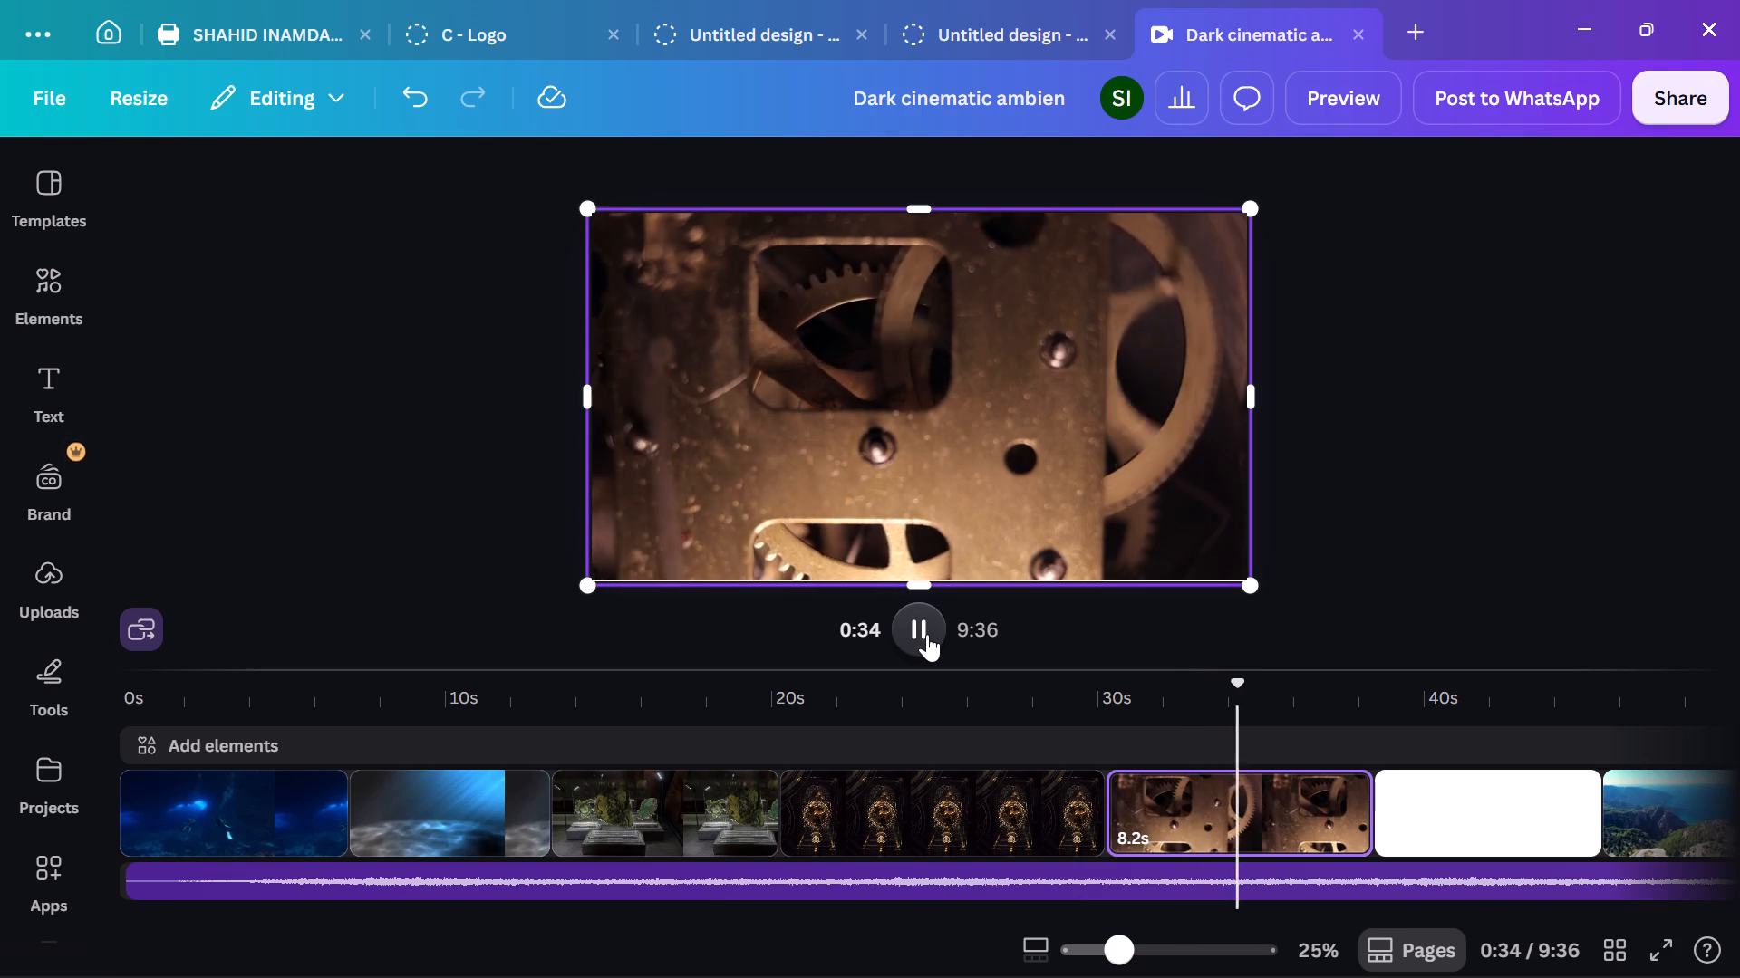
pyautogui.click(927, 634)
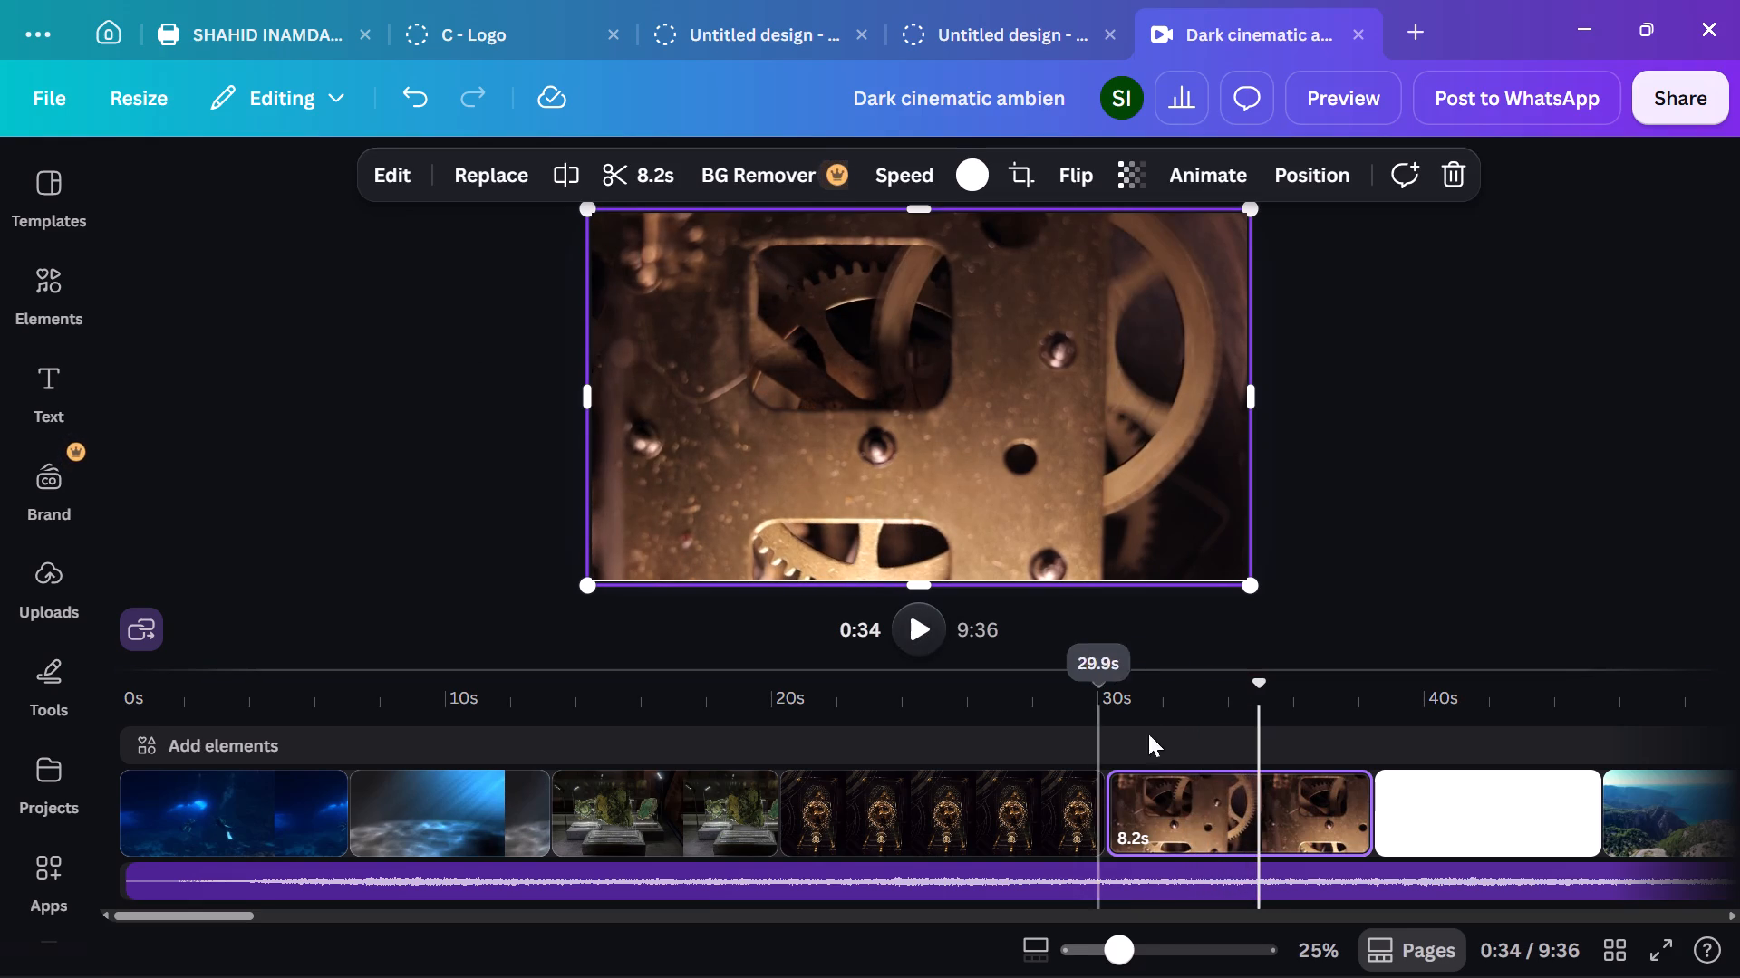
# Apply the Blur animation to the fifth clip, the 8.2-second gears shot, on enter only.
pyautogui.click(1165, 794)
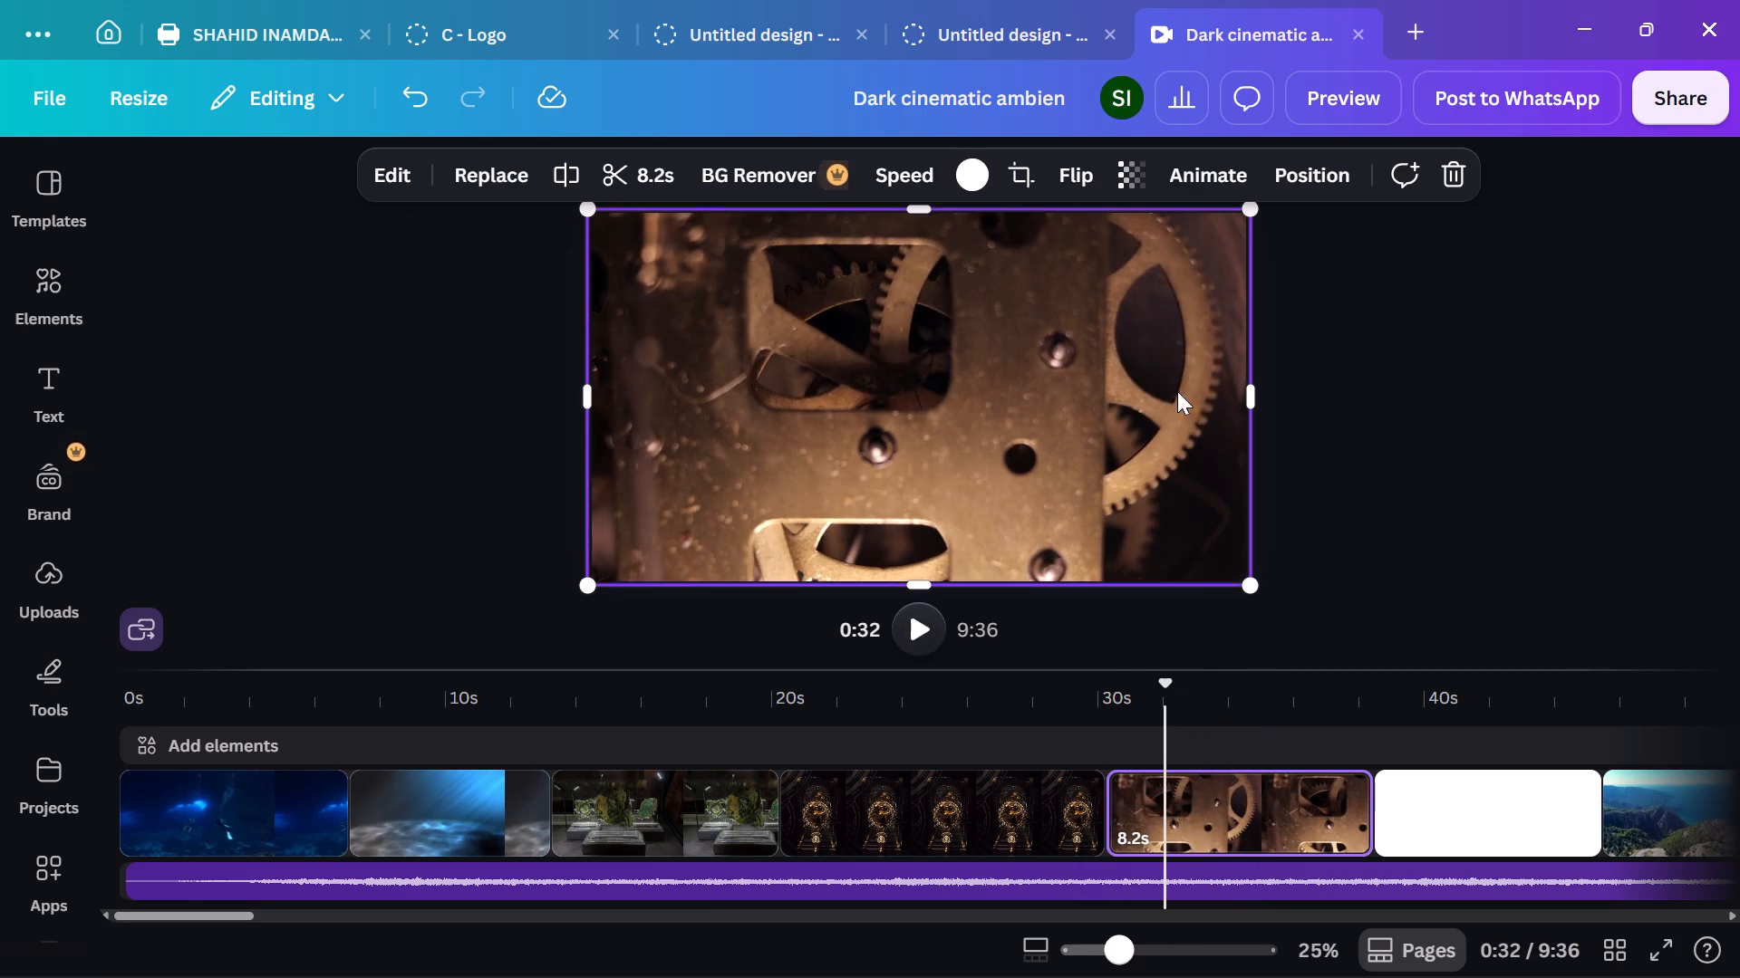
pyautogui.click(1194, 189)
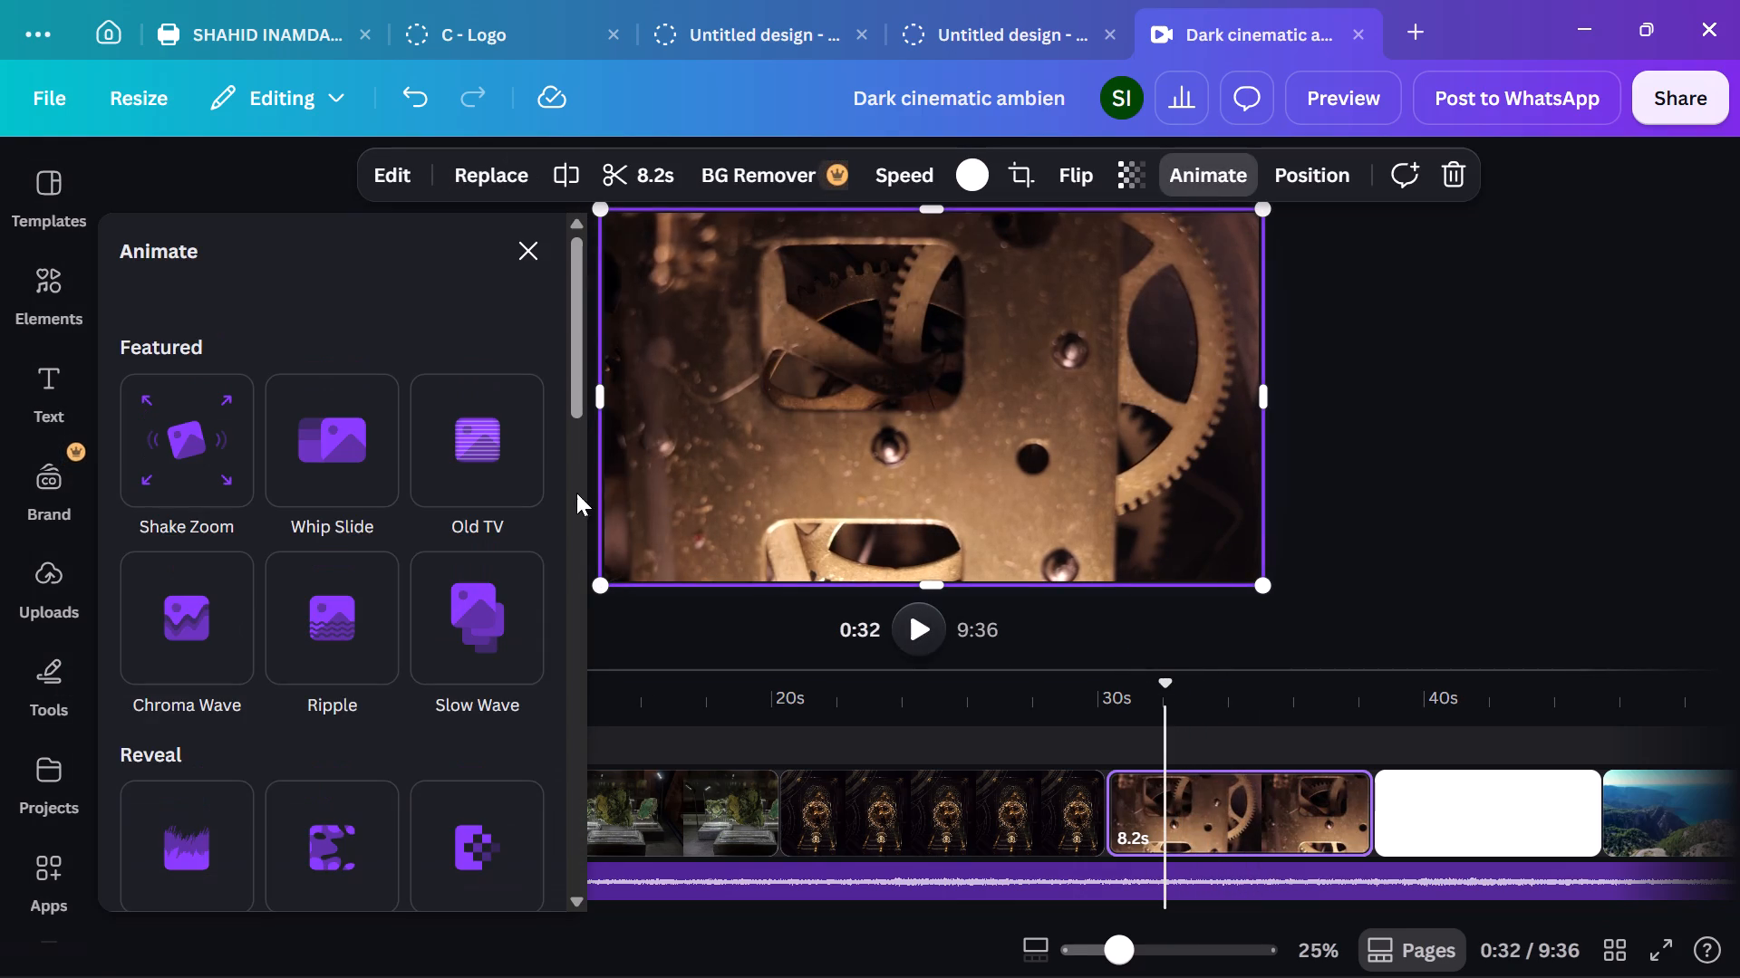
pyautogui.scroll(-3, 381, 684)
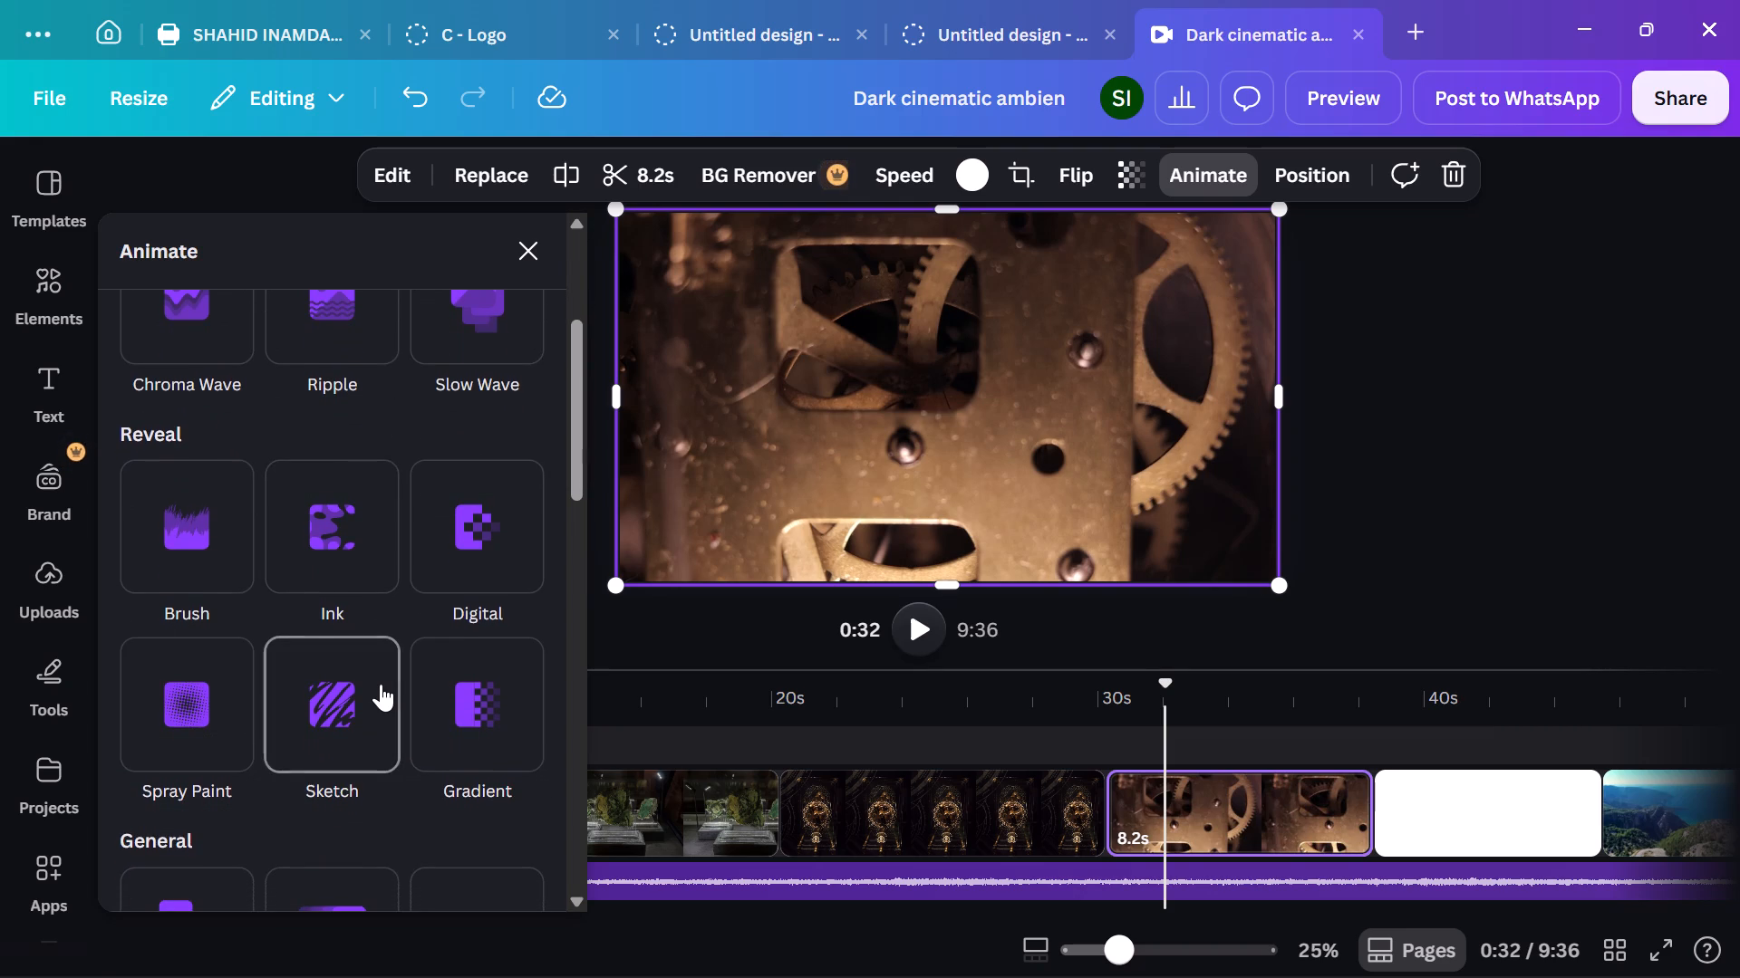
pyautogui.scroll(-4, 381, 684)
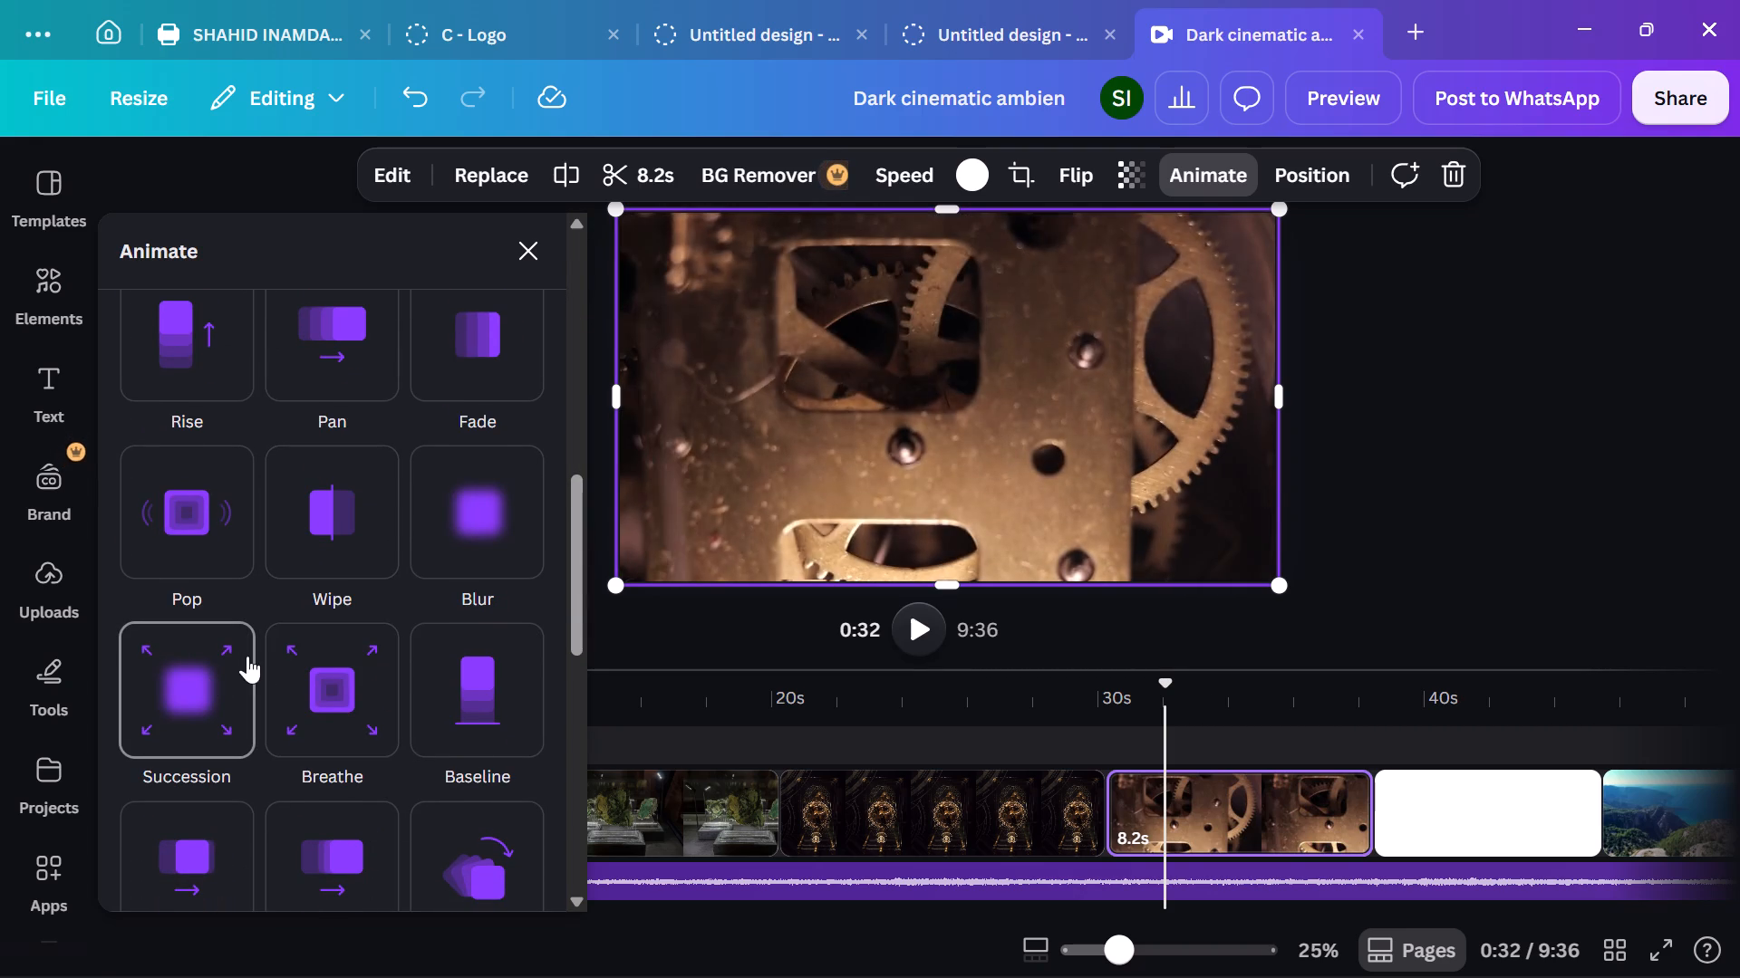
pyautogui.click(449, 543)
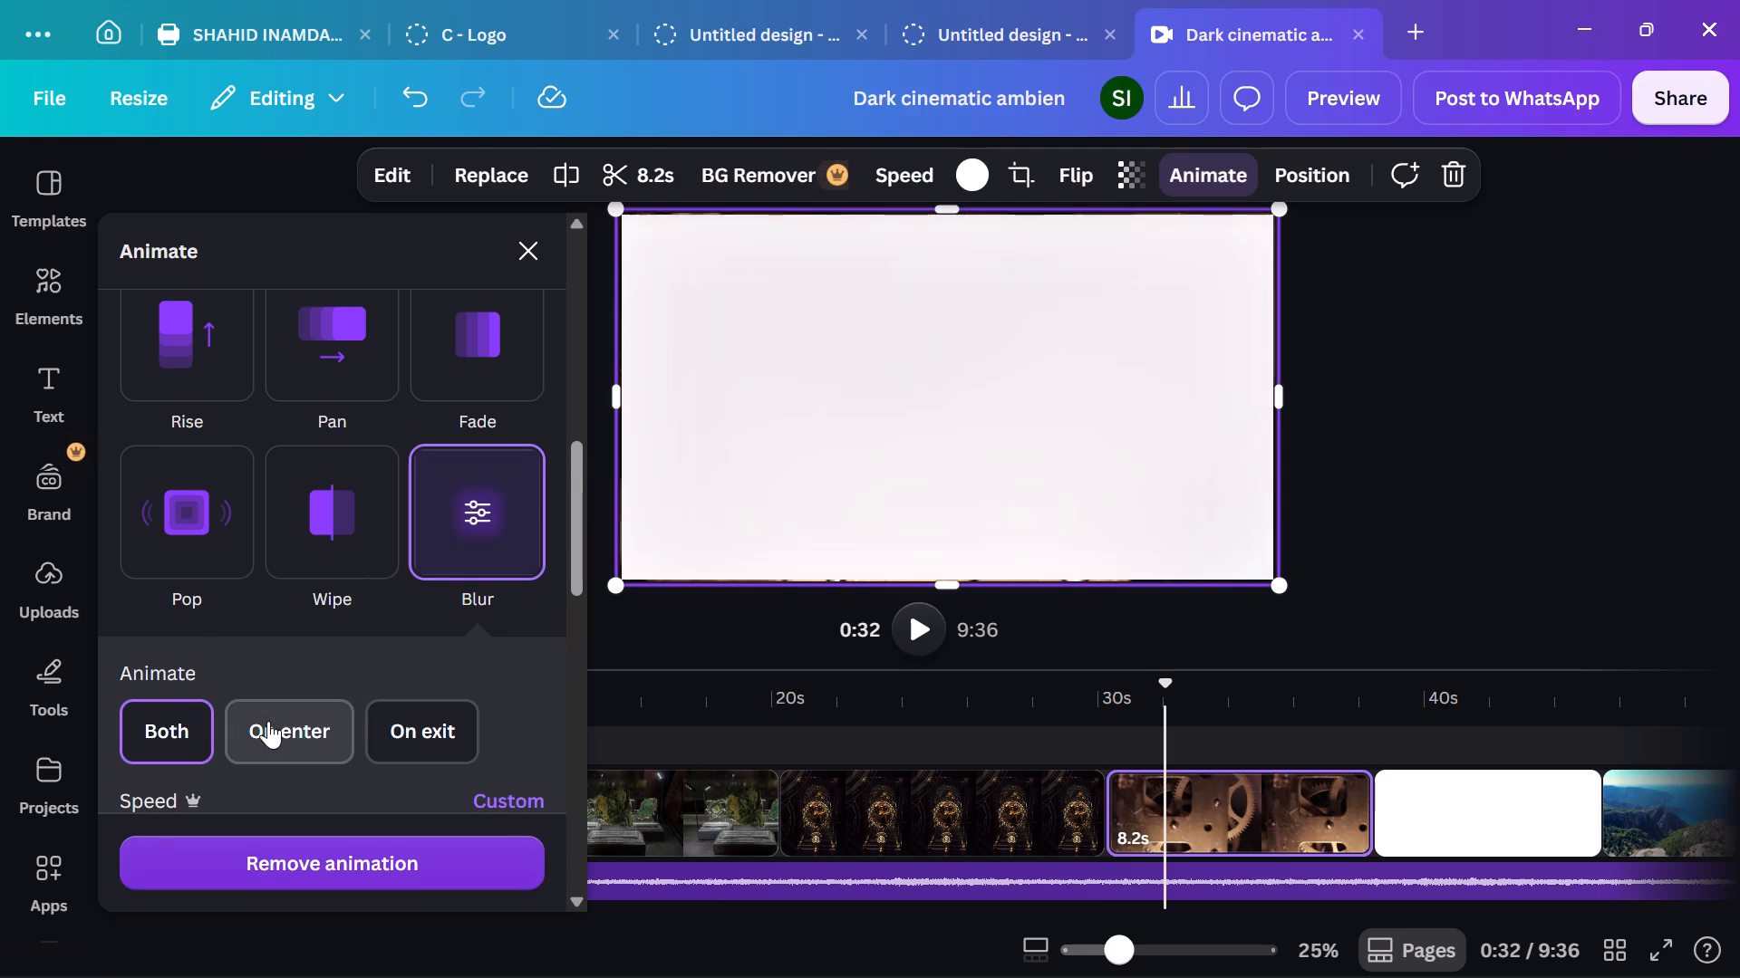
pyautogui.click(268, 721)
pyautogui.scroll(-2, 268, 721)
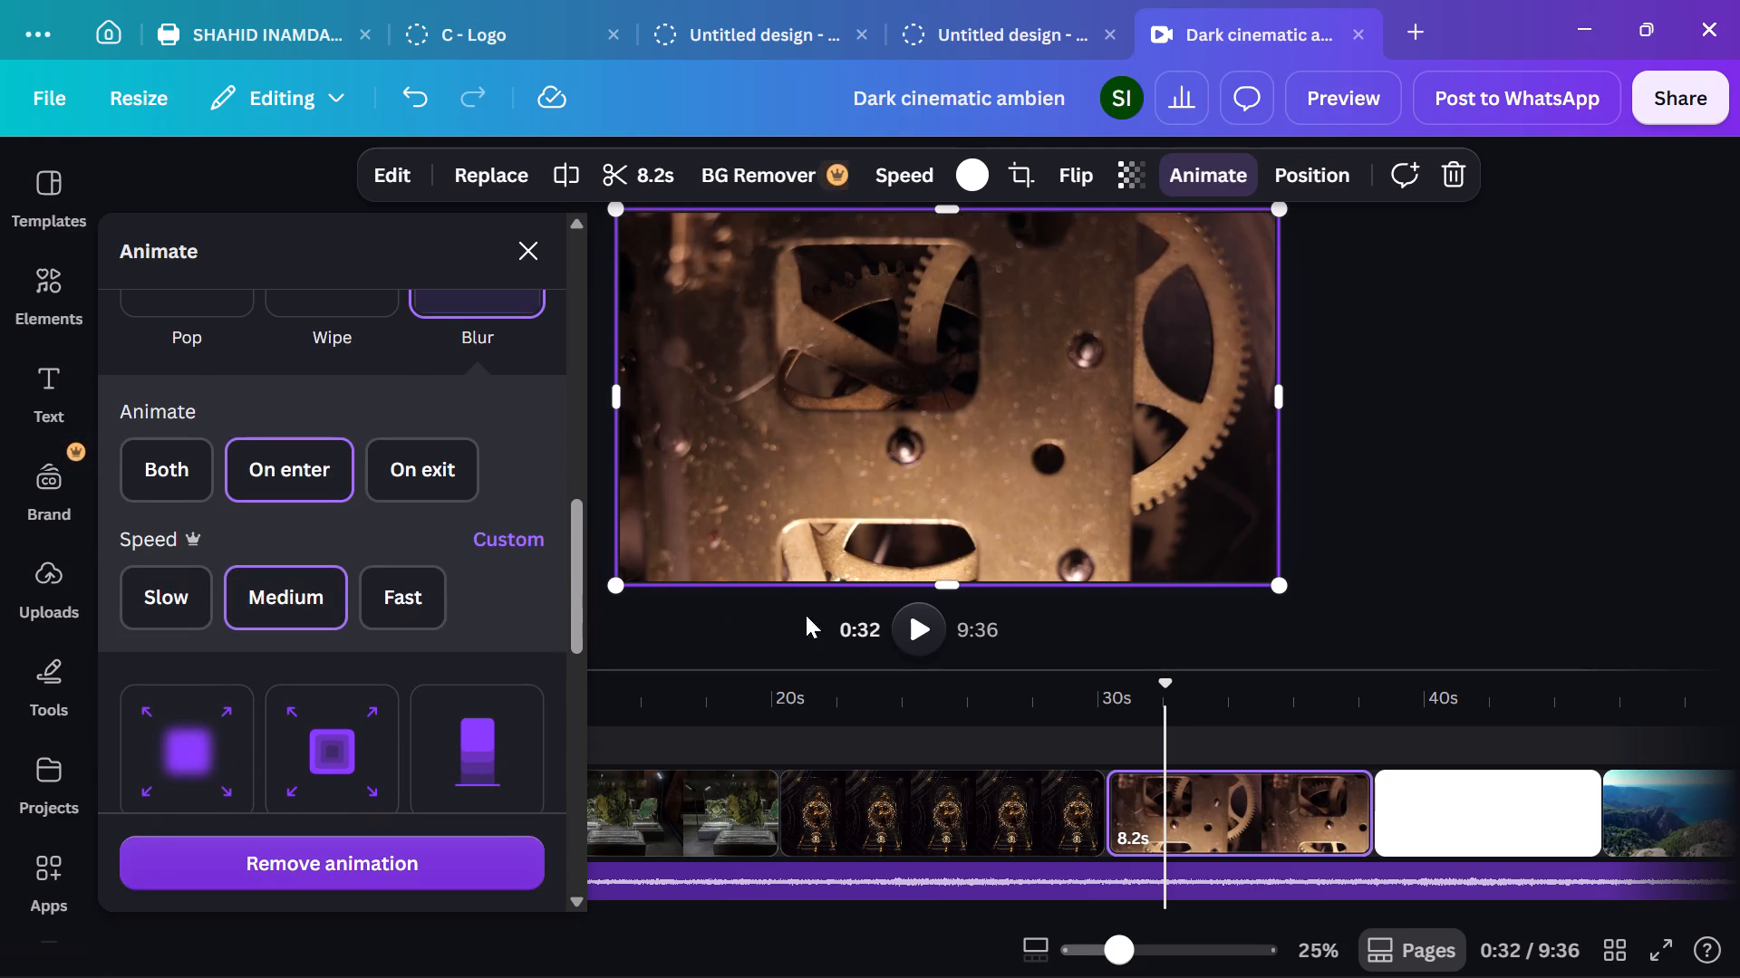
# Play the transition from the fourth clip into the gears clip to check the Blur entrance.
pyautogui.click(932, 626)
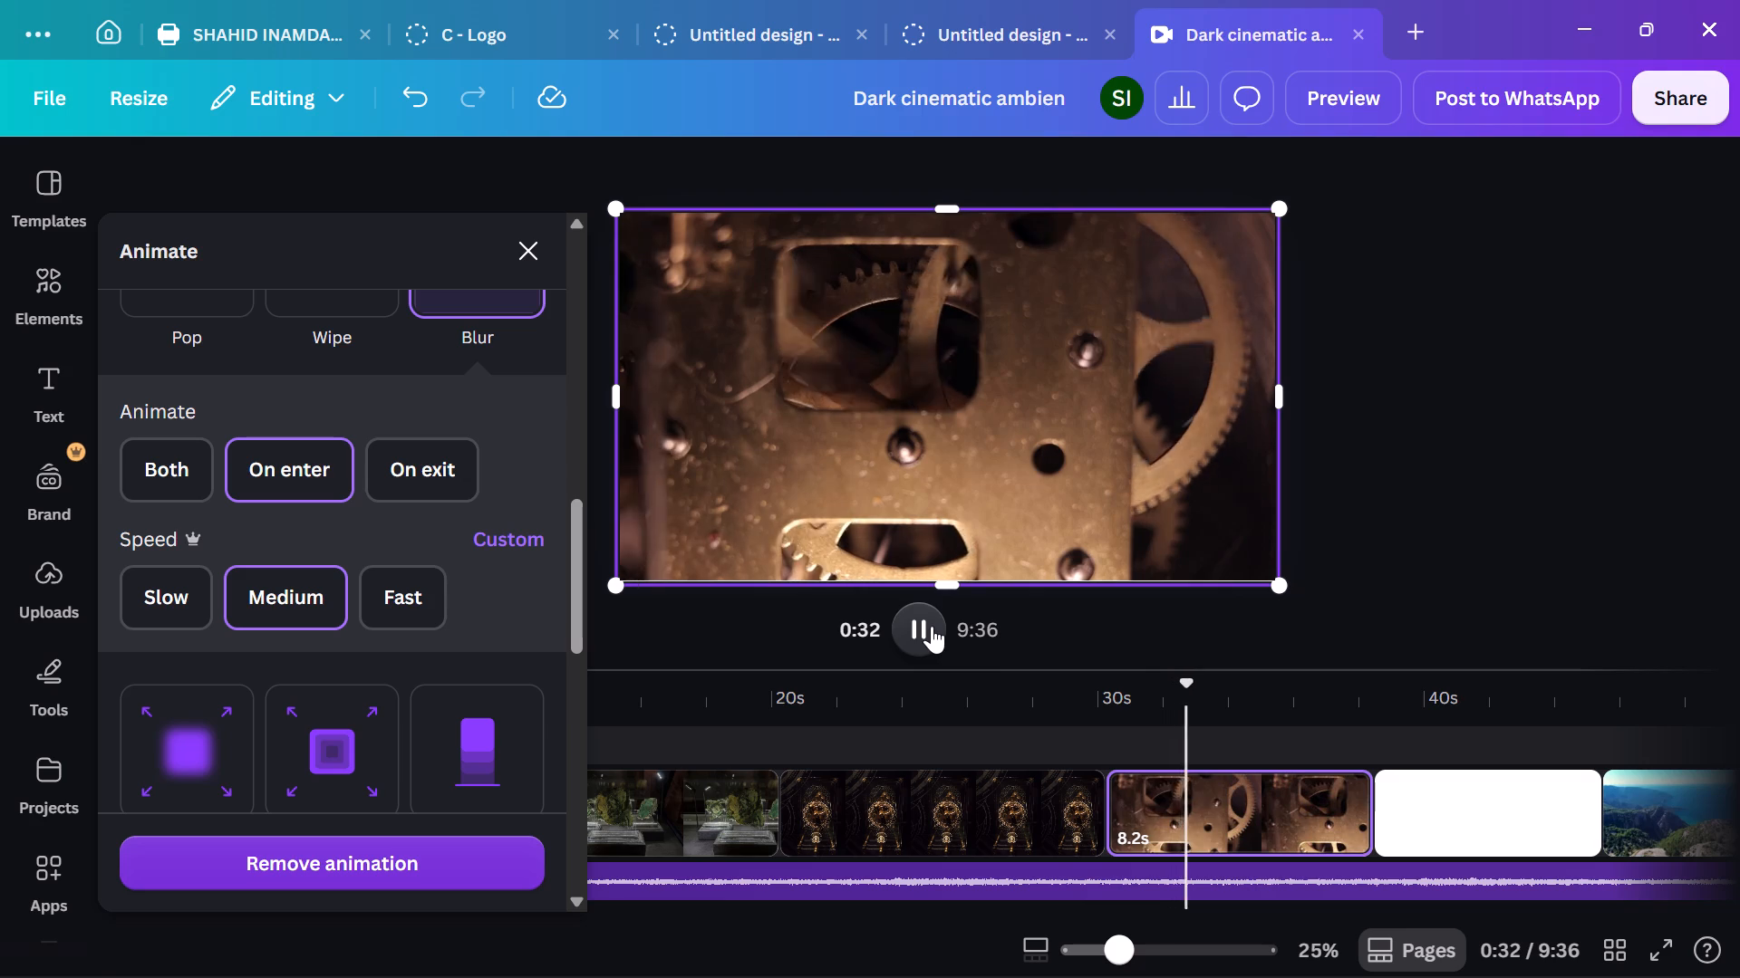
pyautogui.click(1106, 757)
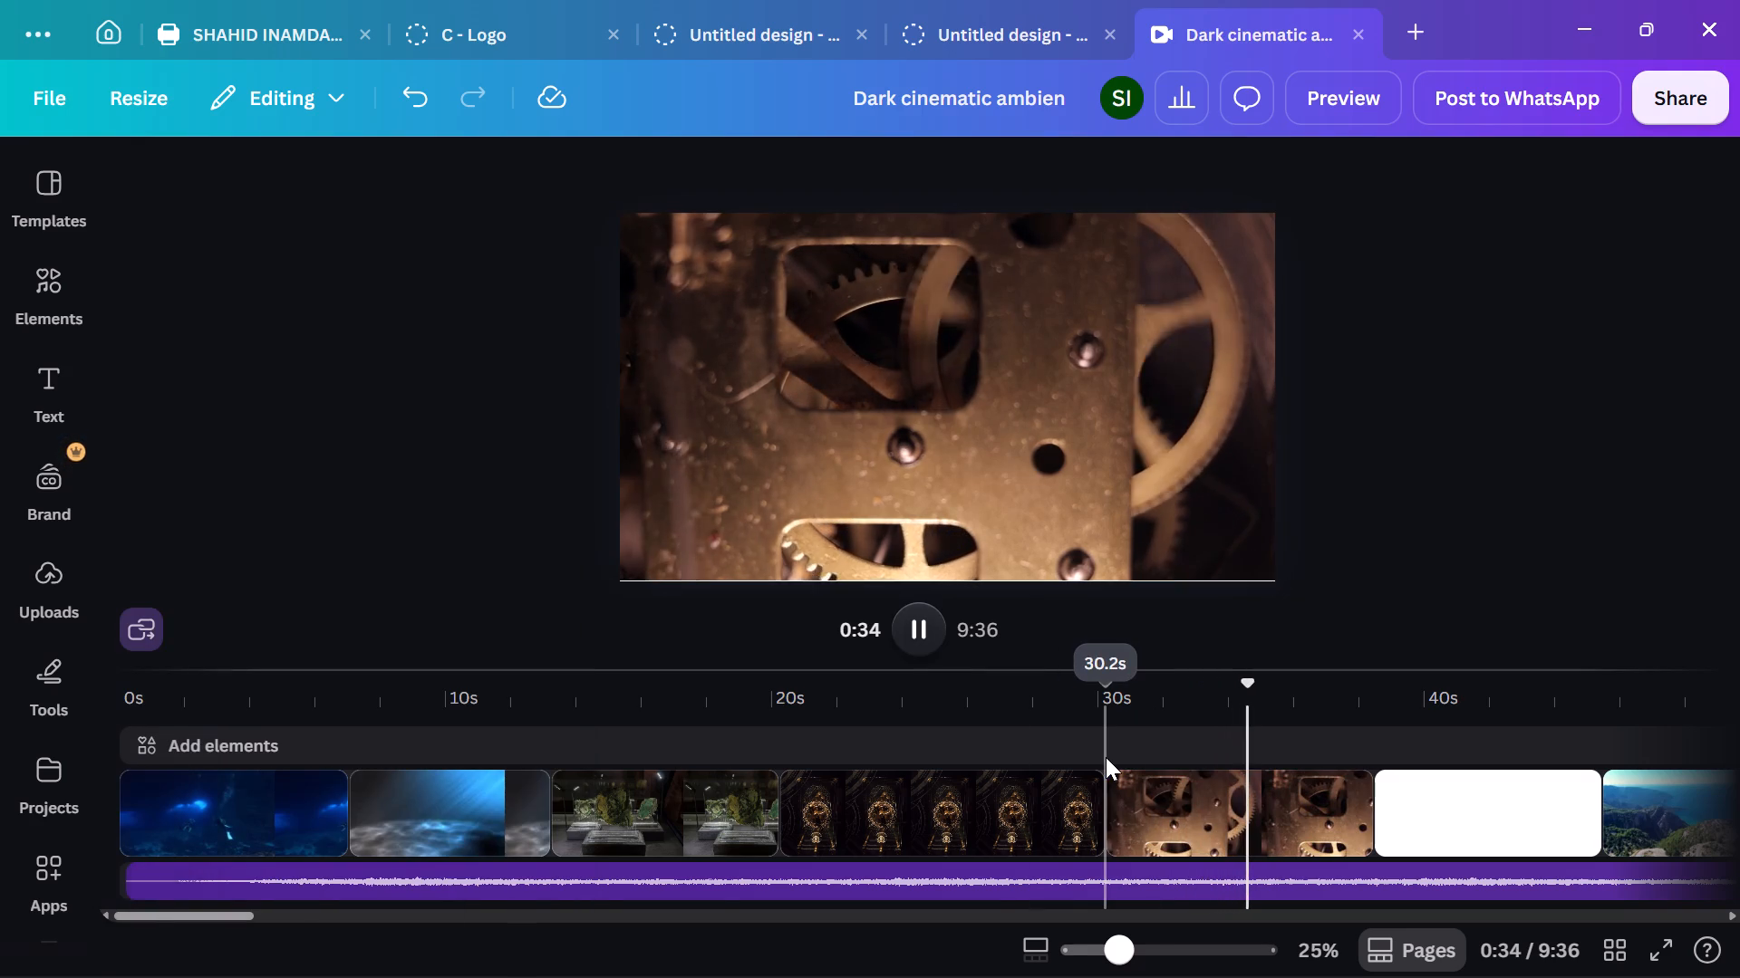
pyautogui.click(922, 649)
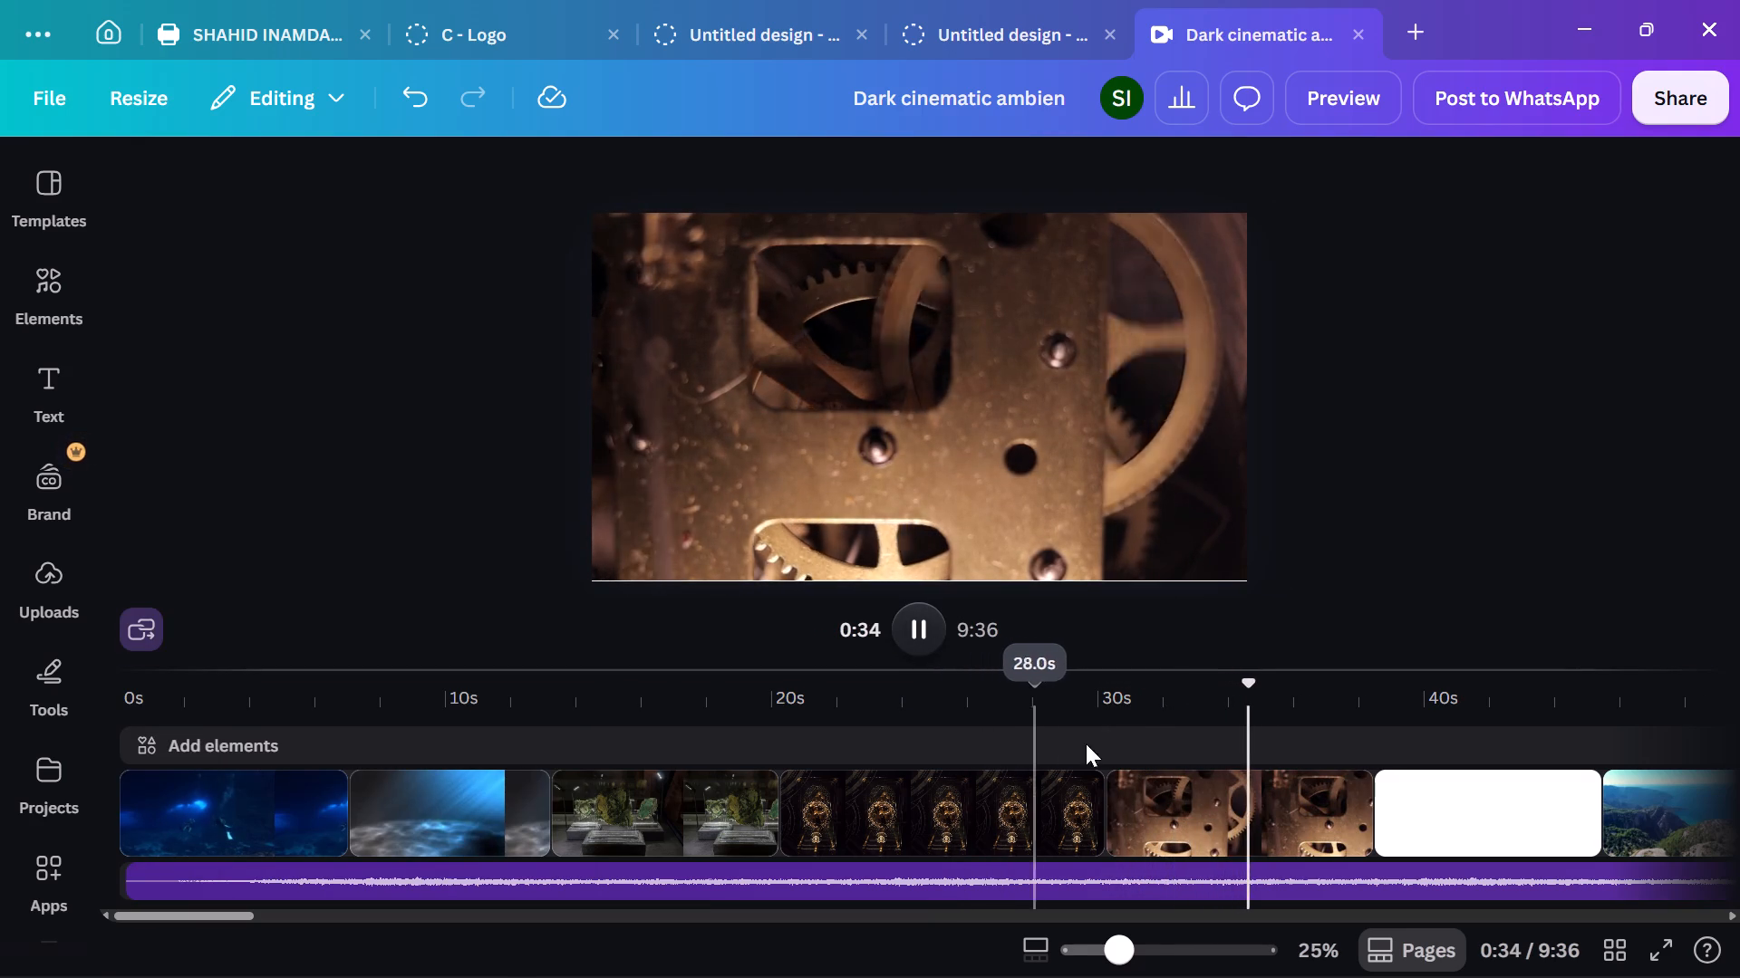
# Select the blank white 7-second page that follows the gears clip.
pyautogui.click(1402, 781)
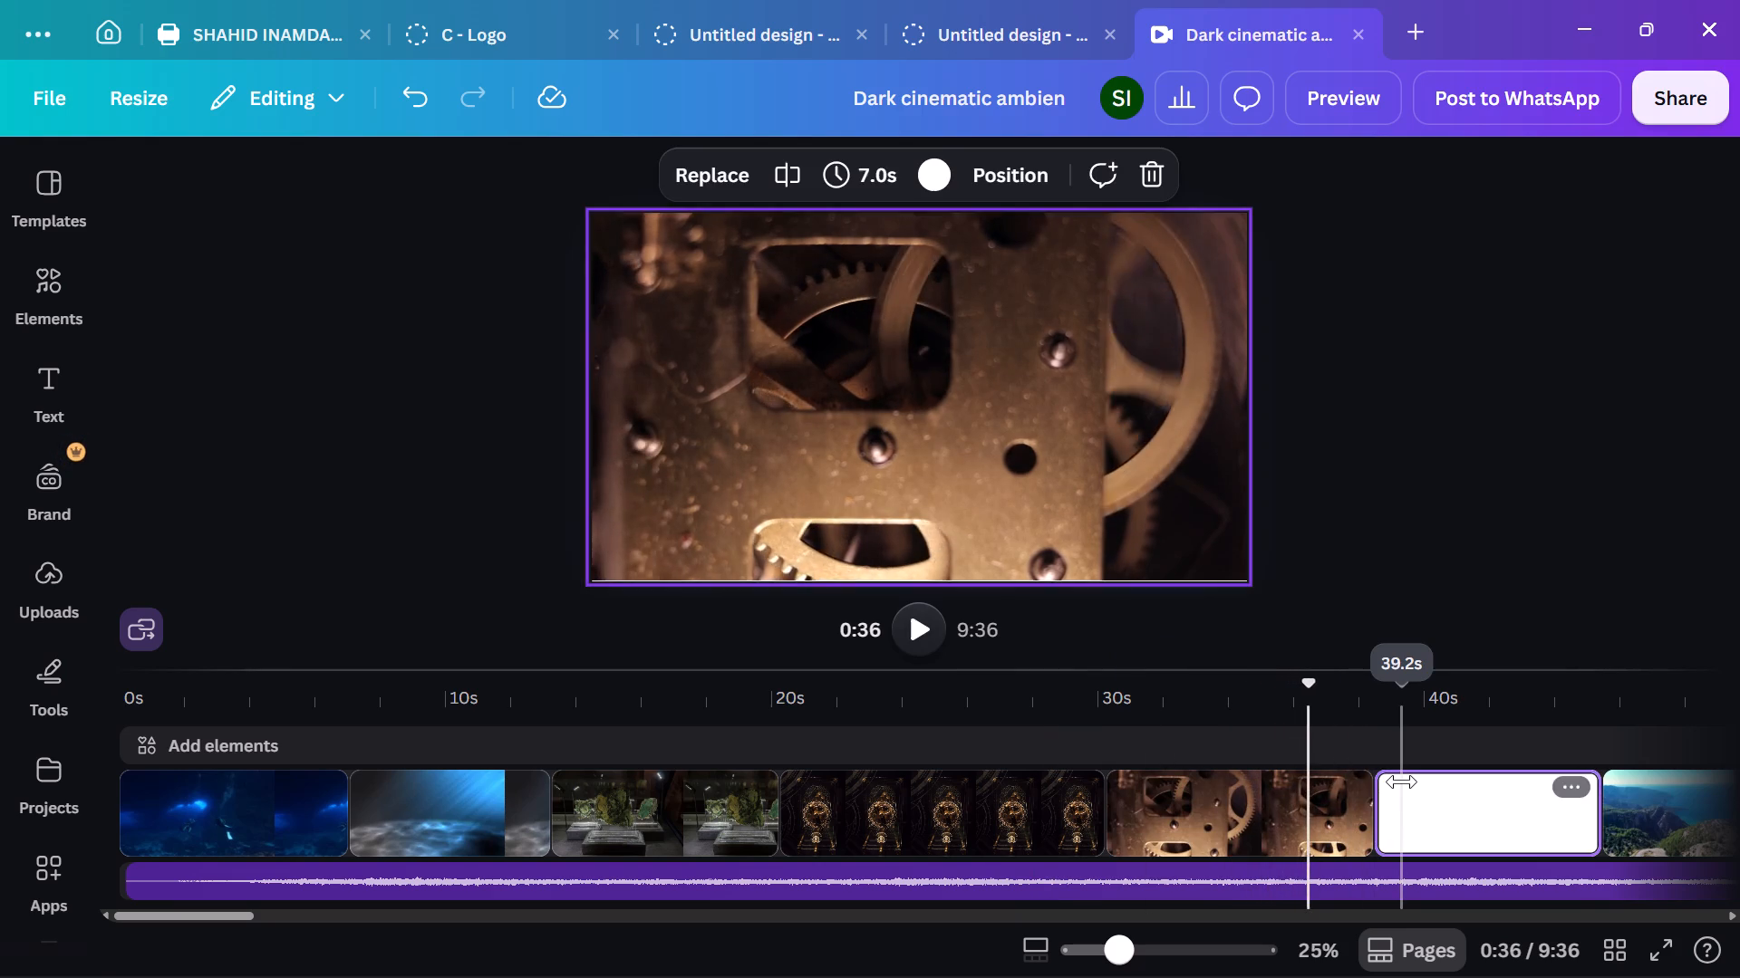